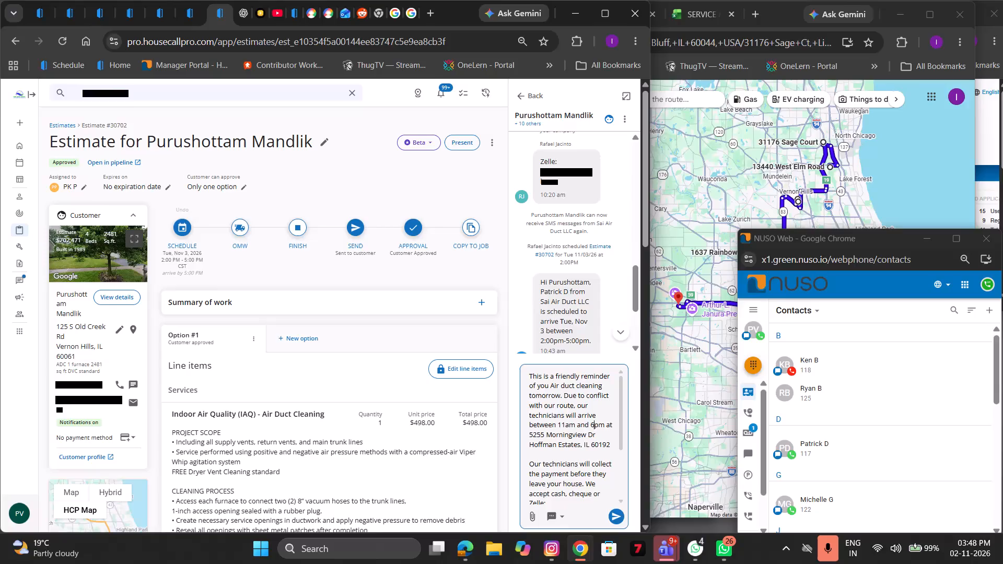
Change the end of the arrival window in the draft reminder message to 2pm, giving between 11am and 2pm.
key(BackSpace)
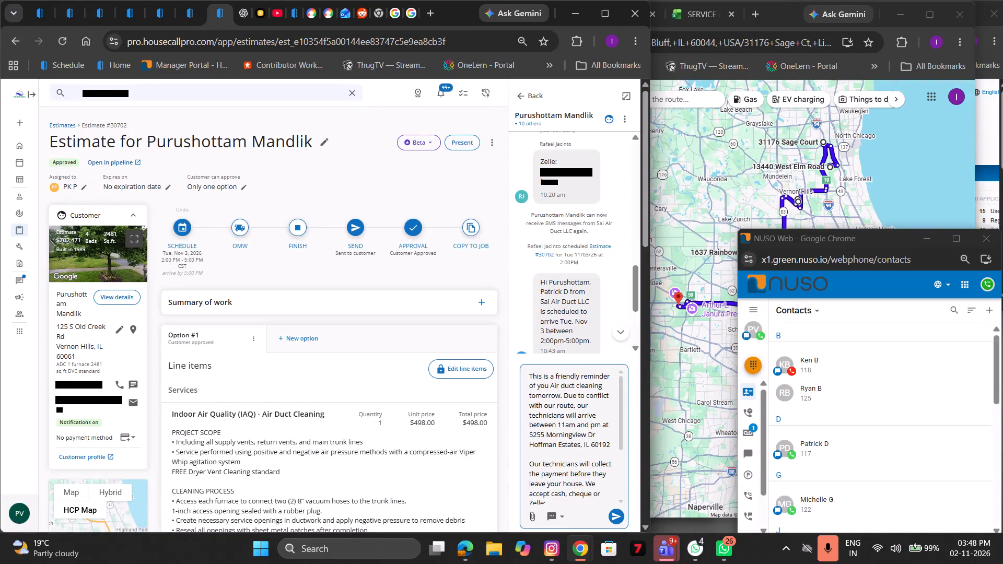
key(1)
key(BackSpace)
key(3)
key(BackSpace)
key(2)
scroll(572, 461, down, 1)
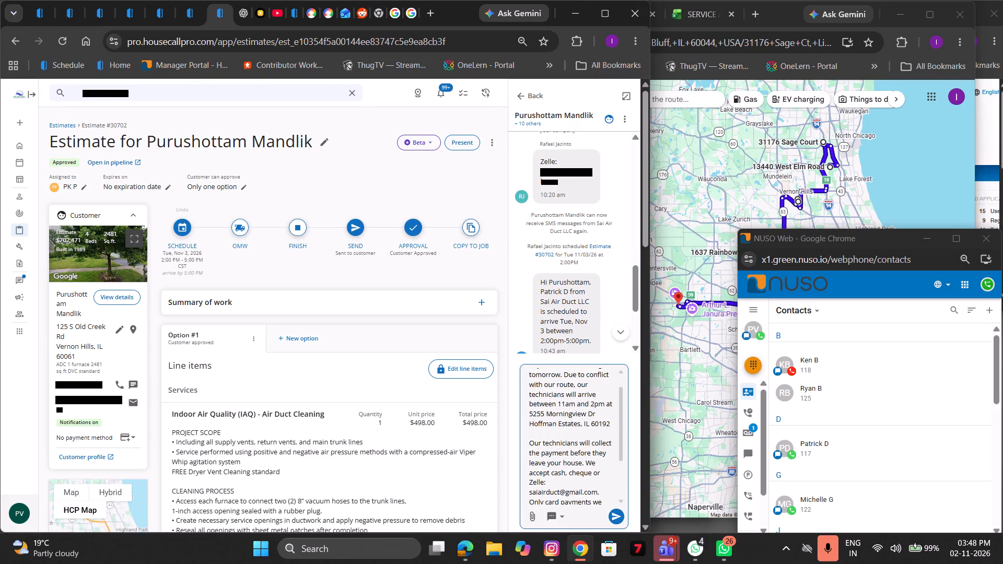
drag(83, 356, 75, 348)
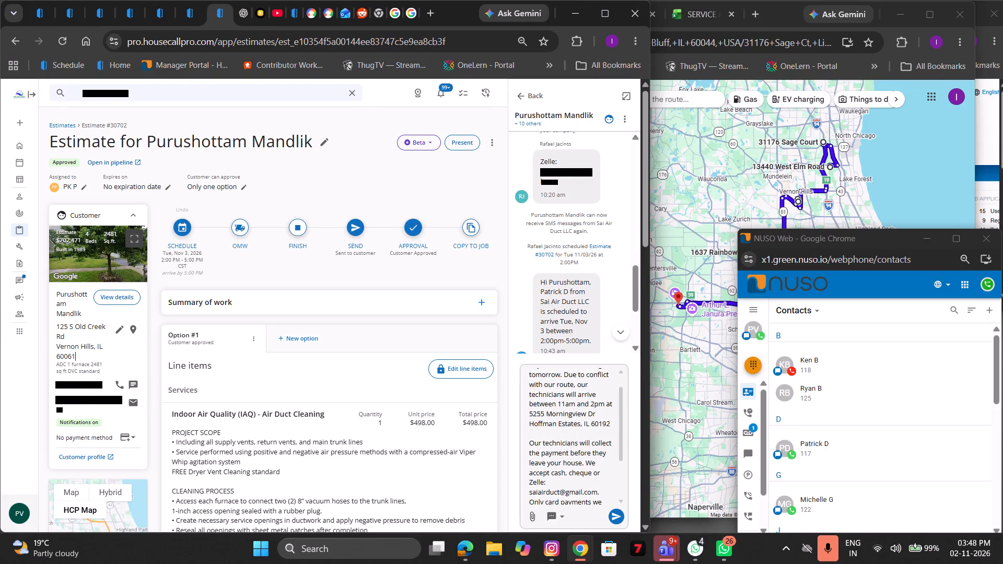
drag(75, 348, 53, 326)
key(ctrl+c)
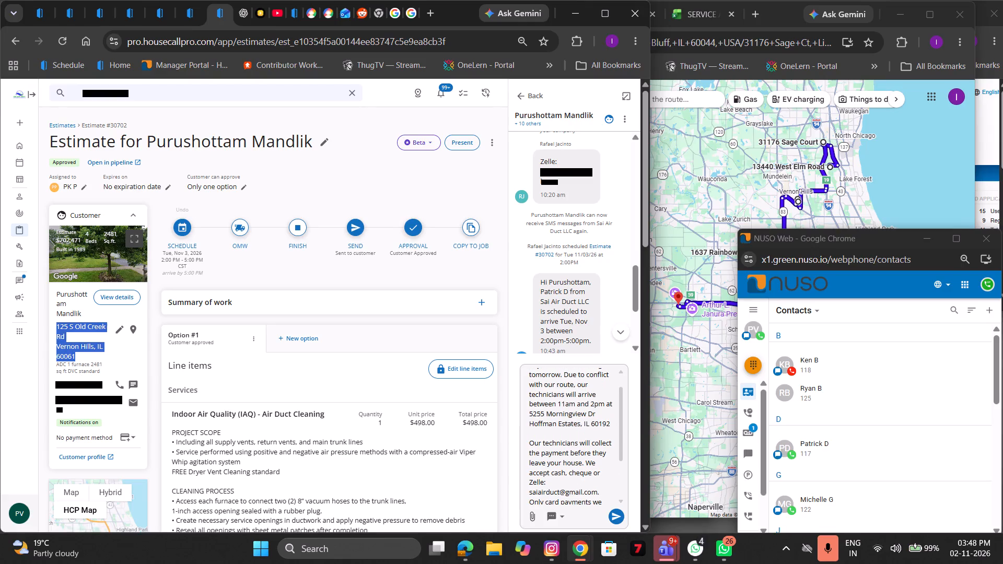
drag(615, 420, 505, 414)
key(ctrl+v)
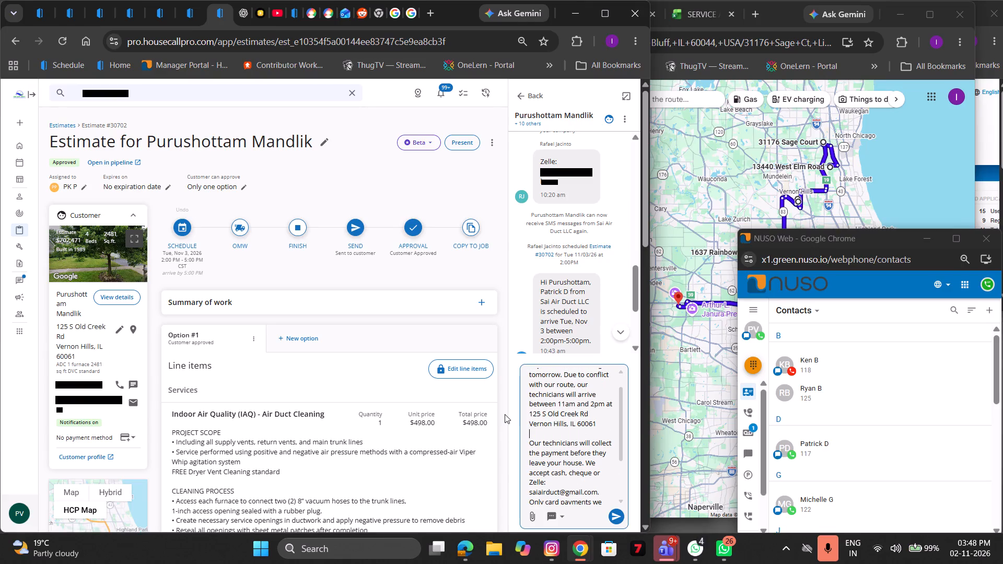
Proofread the reminder from greeting to closing, remove the trailing blank line and send it to the customer.
scroll(564, 441, down, 1)
scroll(564, 441, up, 1)
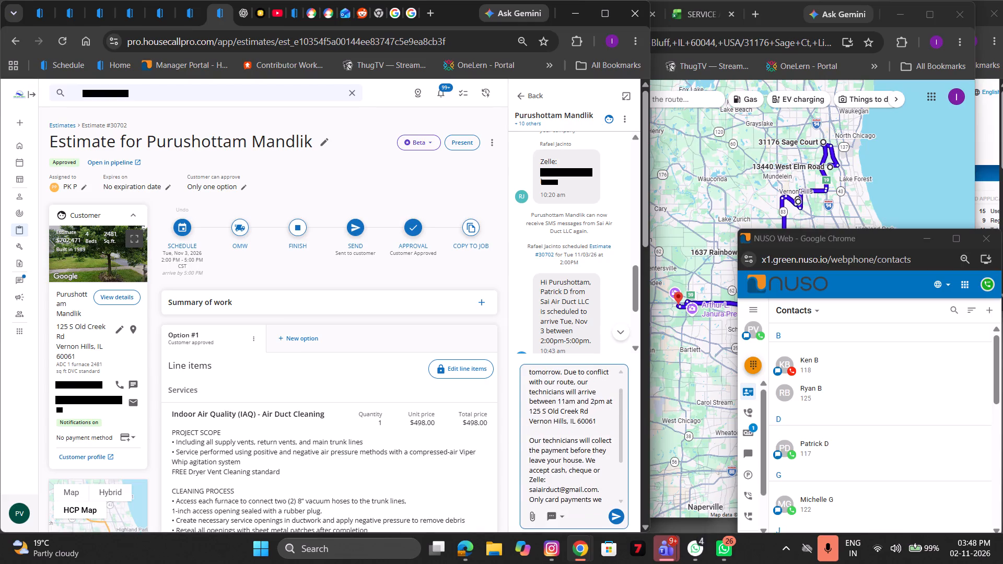
scroll(579, 420, up, 1)
scroll(579, 420, down, 1)
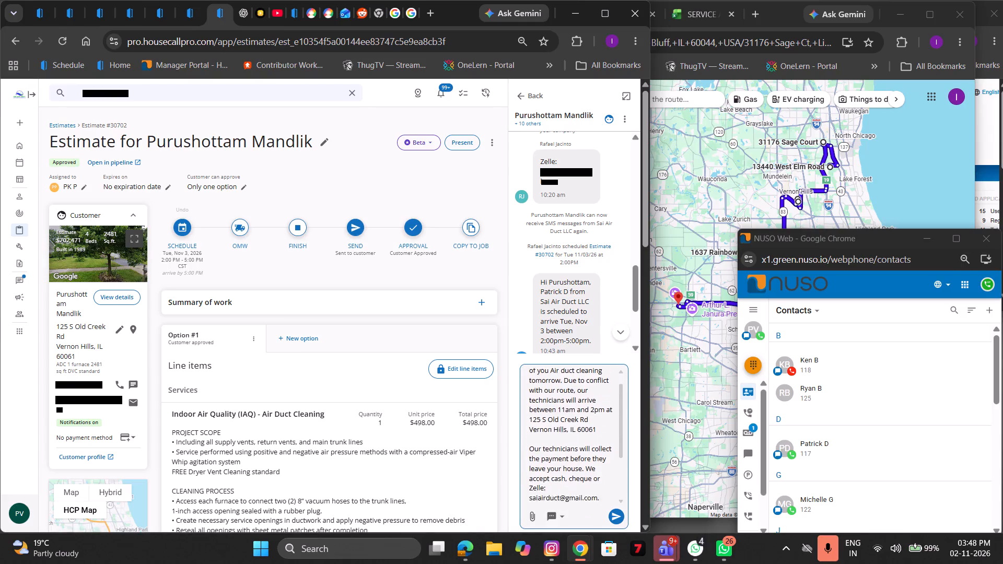
scroll(579, 420, down, 1)
scroll(579, 420, up, 2)
scroll(579, 420, down, 1)
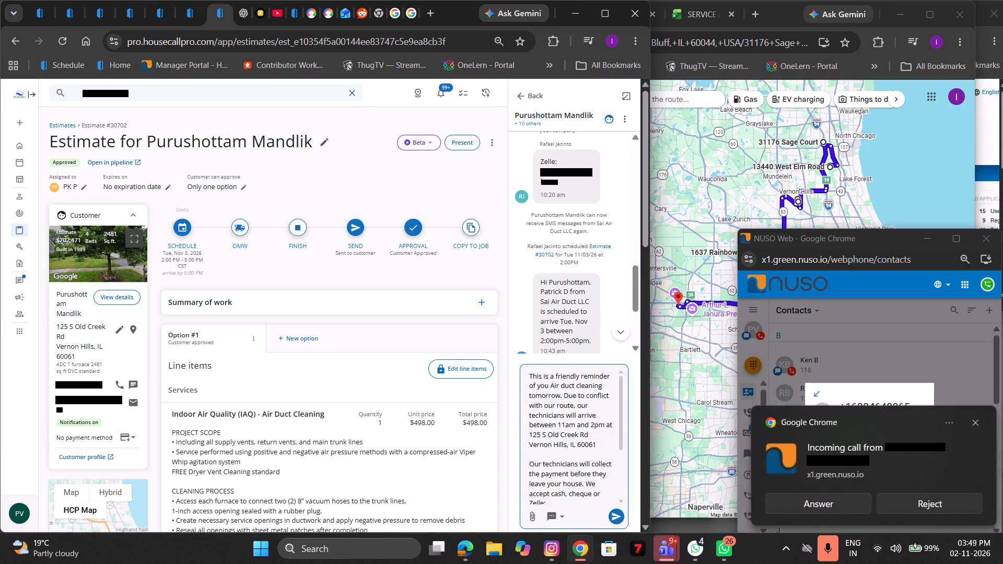
scroll(579, 420, down, 1)
scroll(579, 420, up, 3)
scroll(579, 420, down, 3)
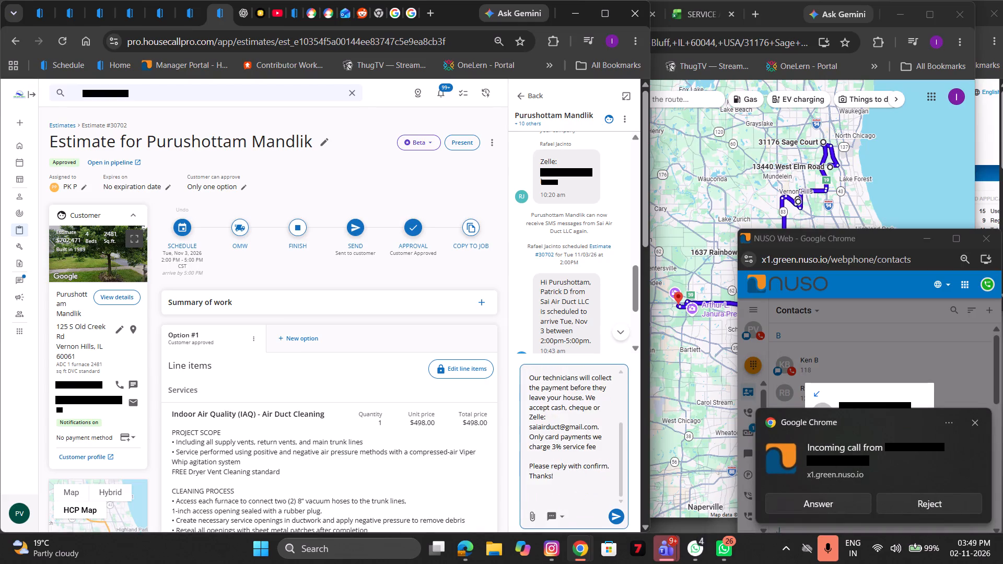
scroll(579, 420, up, 7)
scroll(579, 420, down, 3)
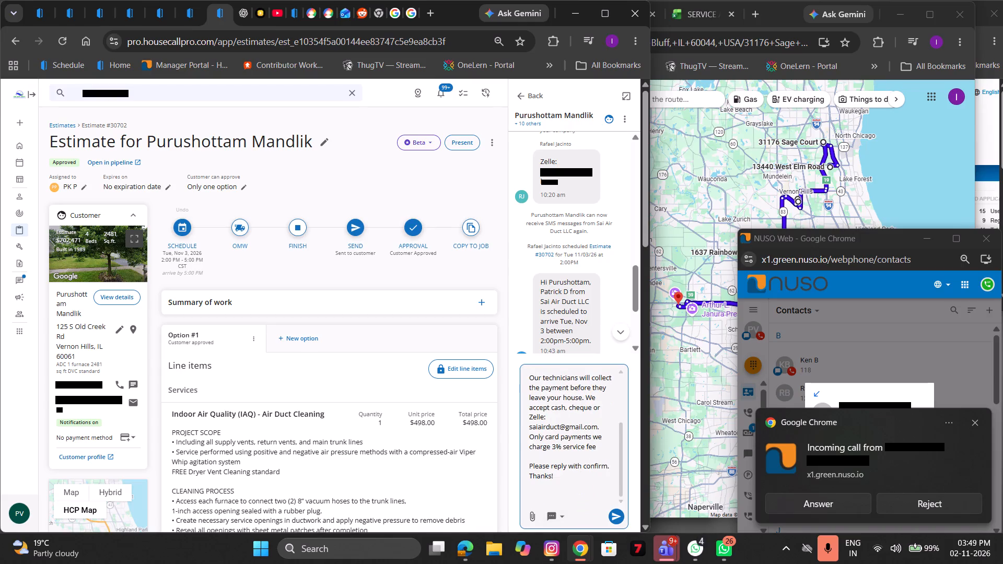
click(561, 490)
key(BackSpace)
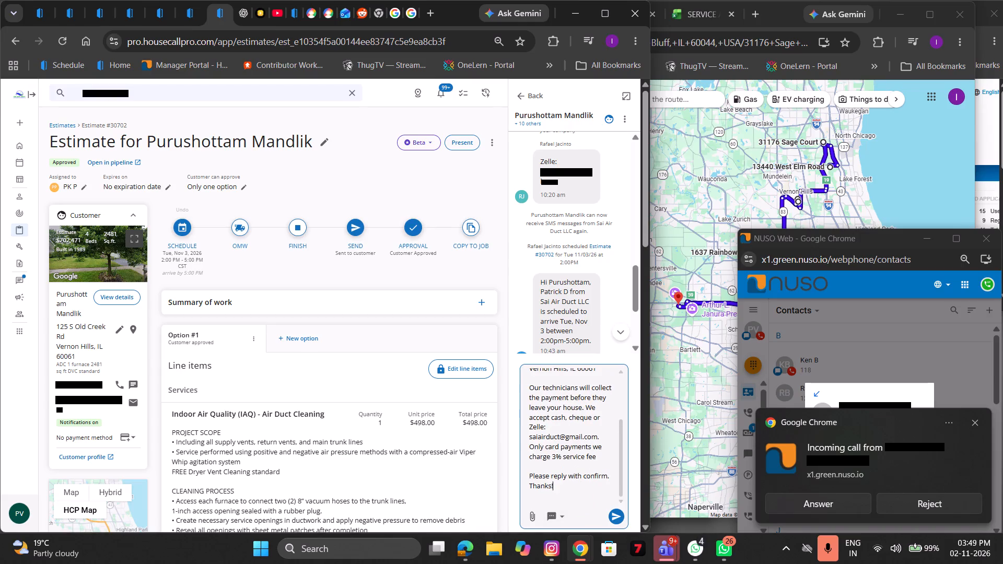
key(Return)
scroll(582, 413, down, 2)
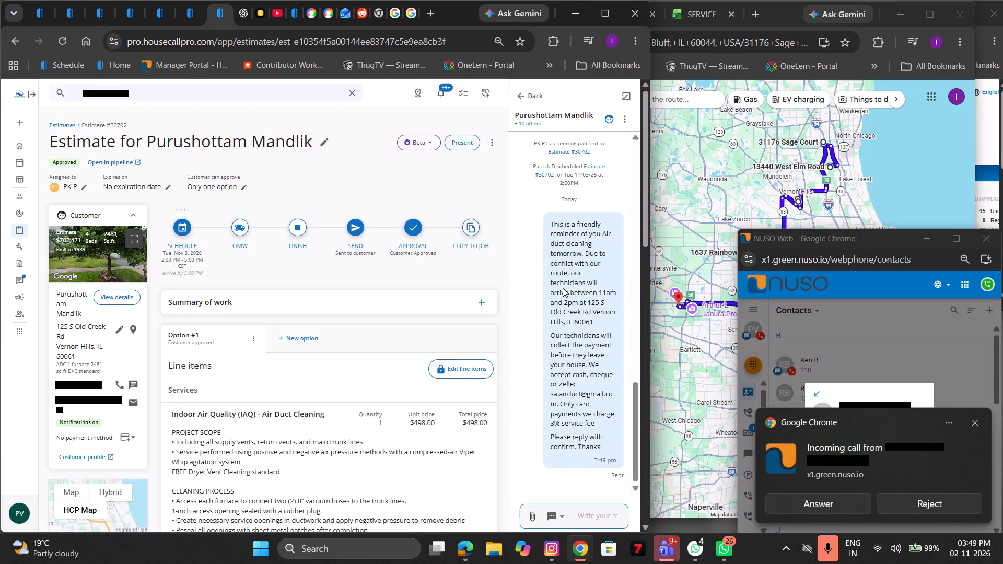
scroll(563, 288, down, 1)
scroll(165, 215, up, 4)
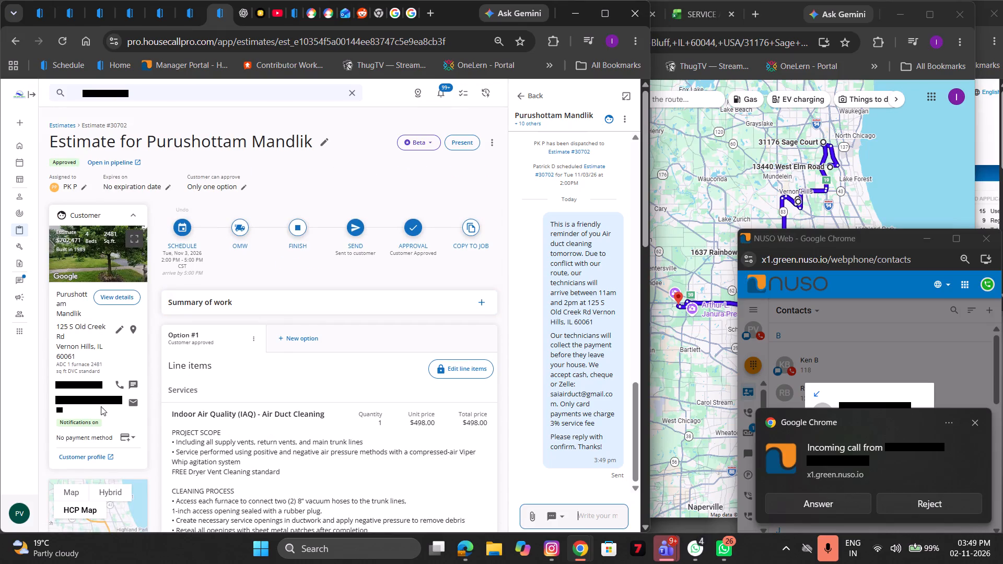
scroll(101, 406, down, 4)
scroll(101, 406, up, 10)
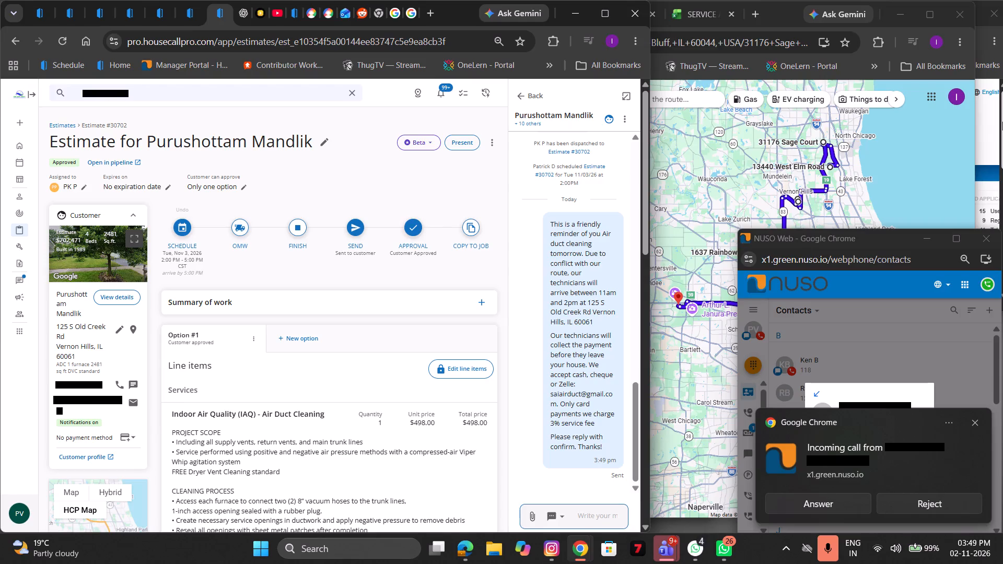
Examine the current active calls in the NUSO manager portal.
click(989, 129)
scroll(828, 221, down, 1)
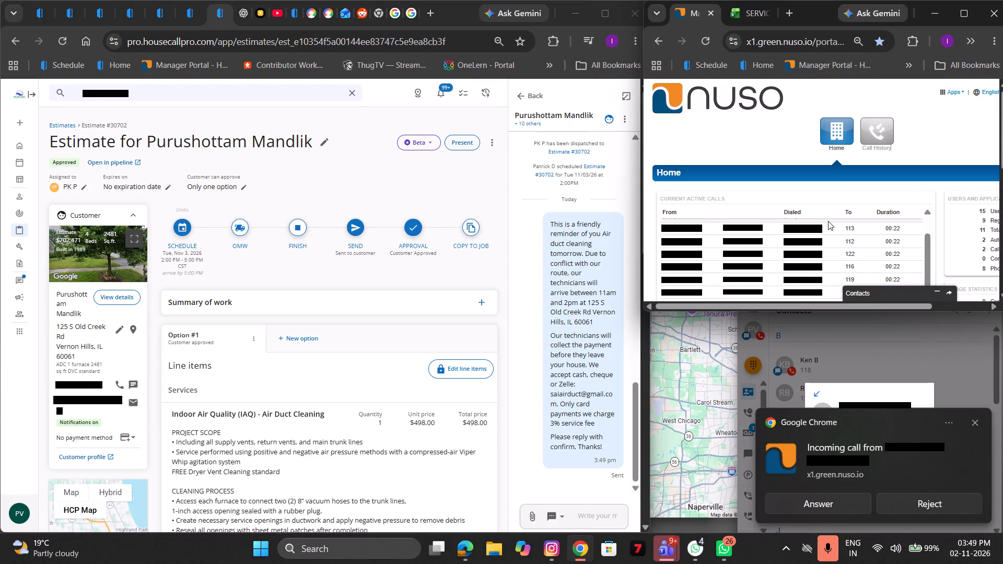
scroll(828, 221, down, 3)
scroll(828, 221, up, 2)
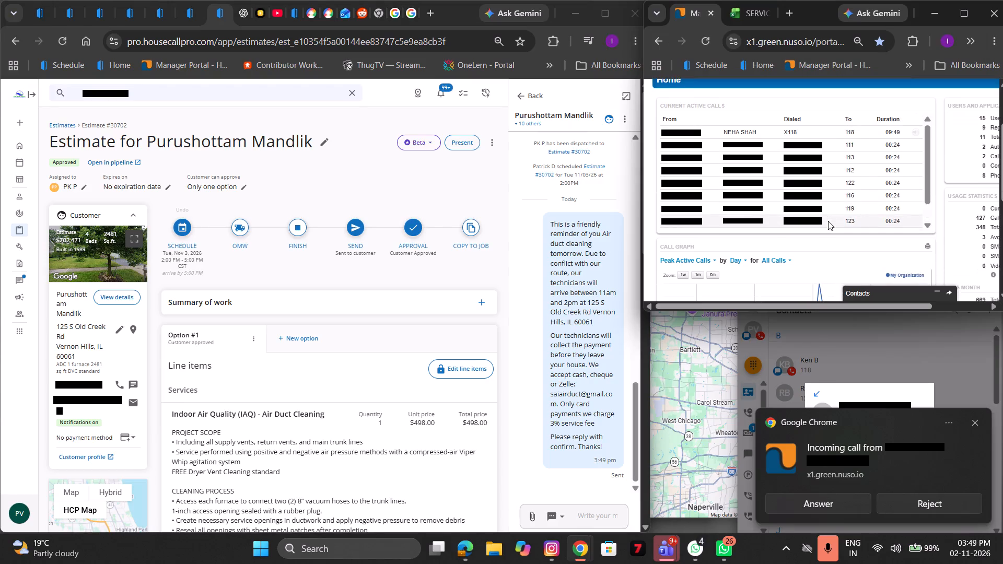
scroll(828, 221, up, 1)
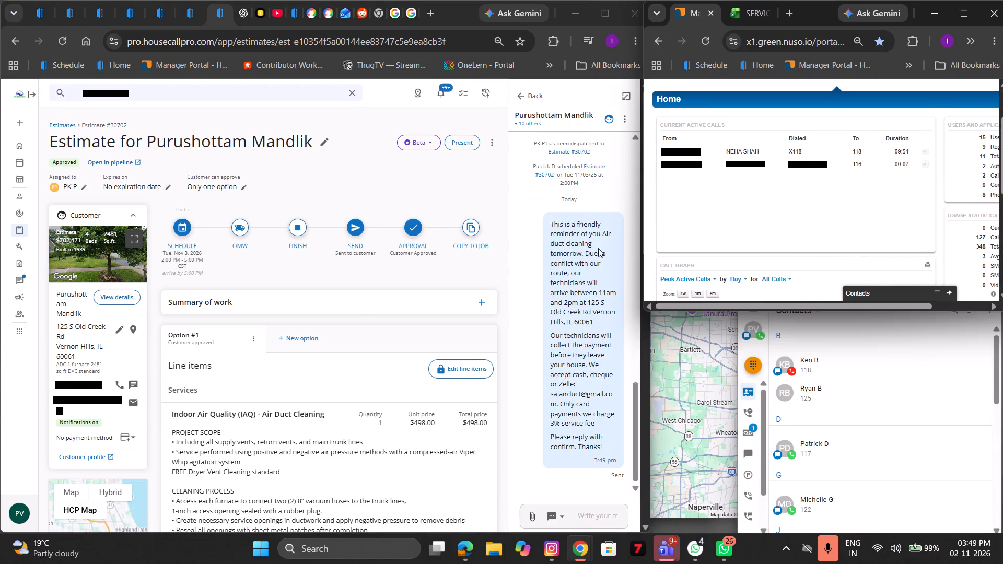
Go back from the estimate to the schedule calendar for Tue, November 03, 2026.
click(503, 205)
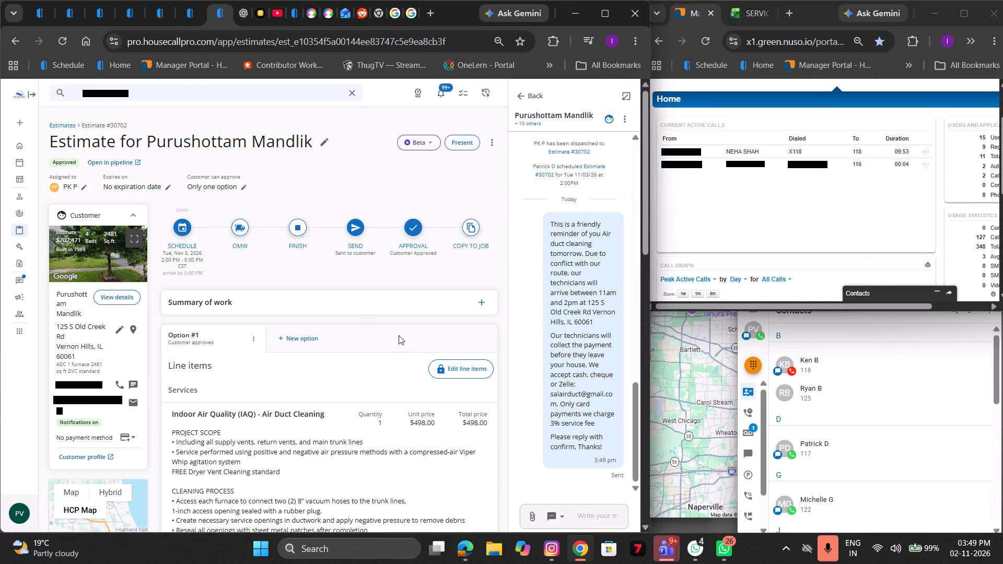
scroll(16, 412, right, 2)
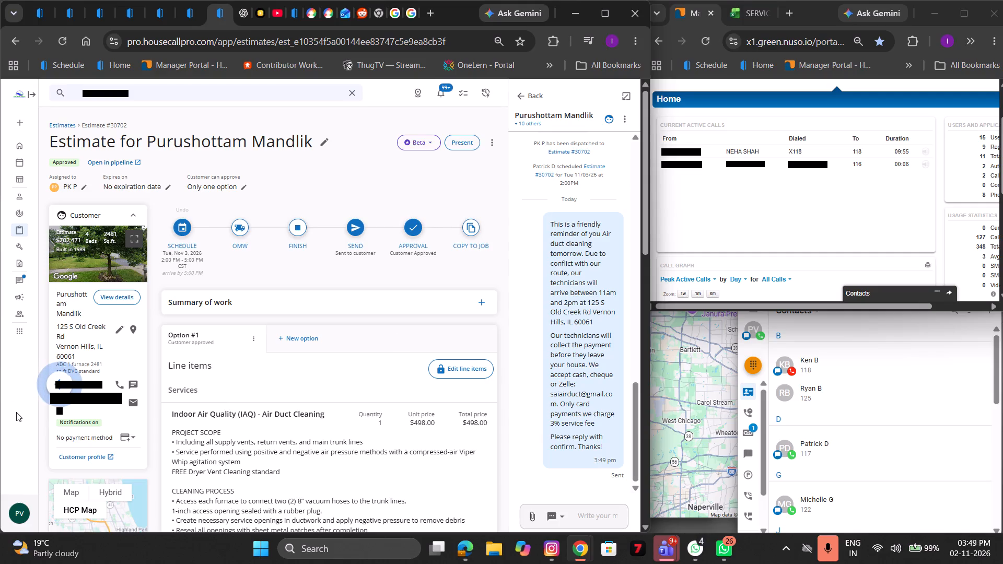
scroll(16, 412, right, 5)
scroll(64, 412, right, 3)
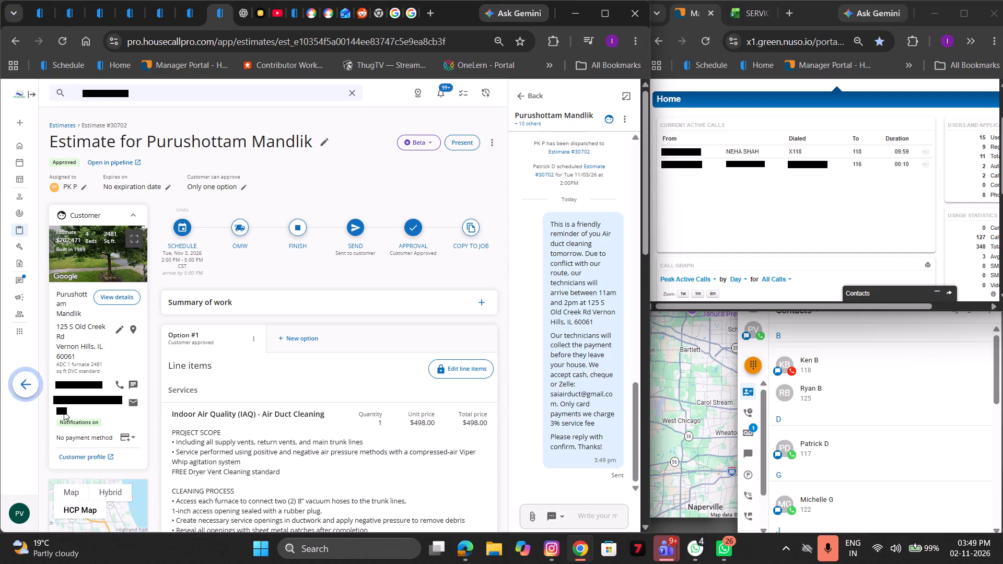
scroll(64, 412, right, 6)
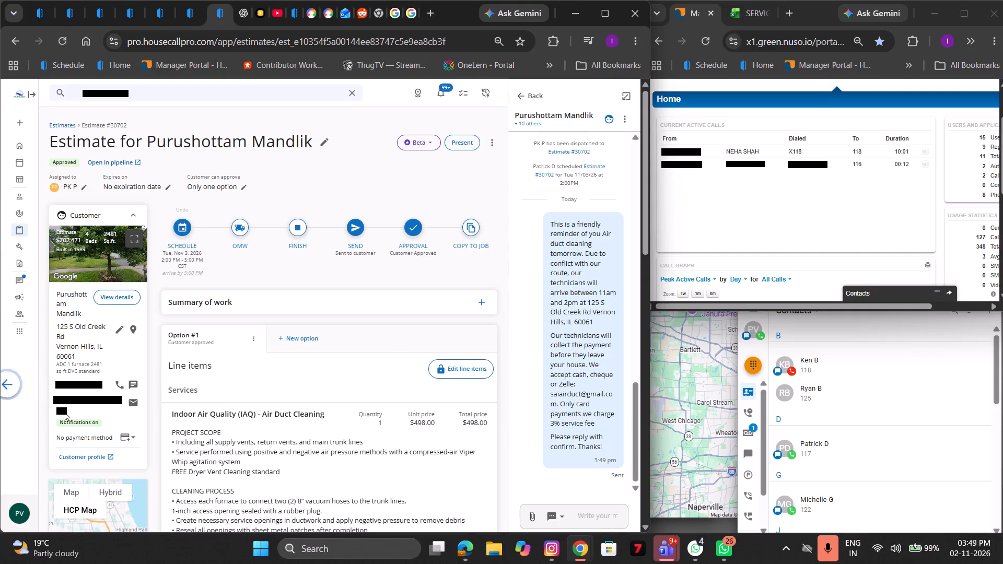
scroll(64, 412, right, 4)
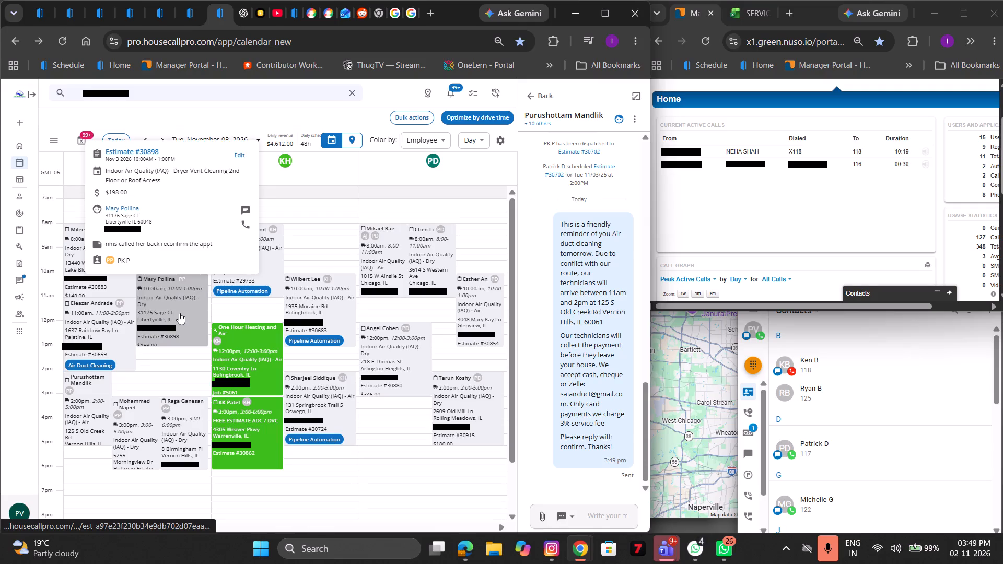
Examine the multi-stop driving route from Lake Bluff to Hoffman Estates in the Google Maps window.
click(681, 350)
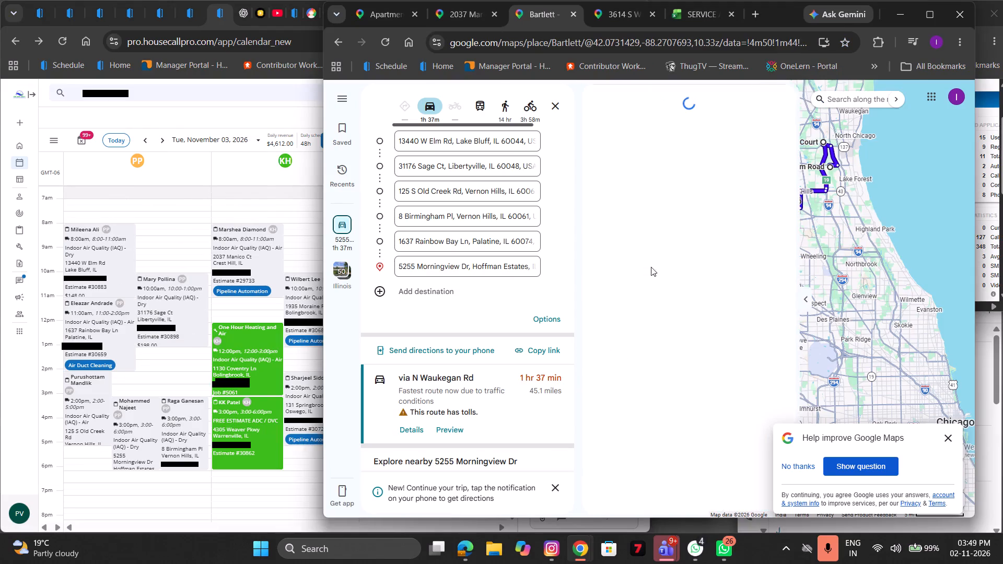
click(819, 126)
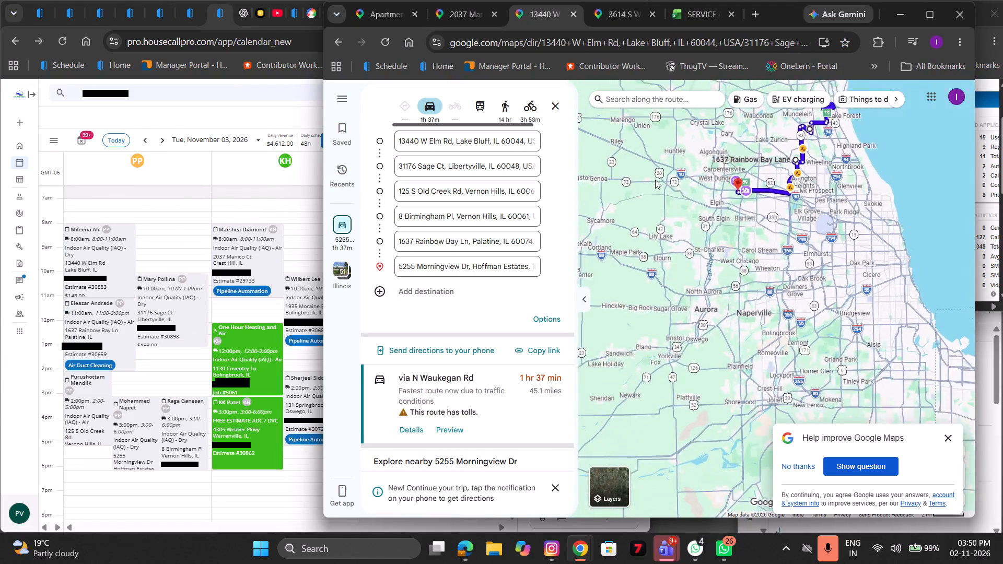
drag(765, 137, 719, 261)
scroll(718, 261, up, 1)
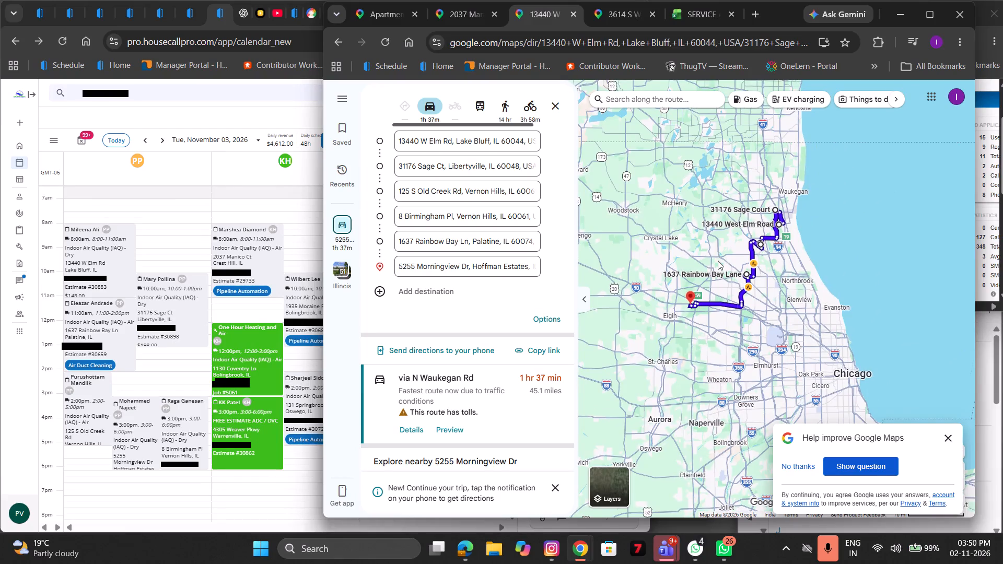
scroll(718, 261, up, 2)
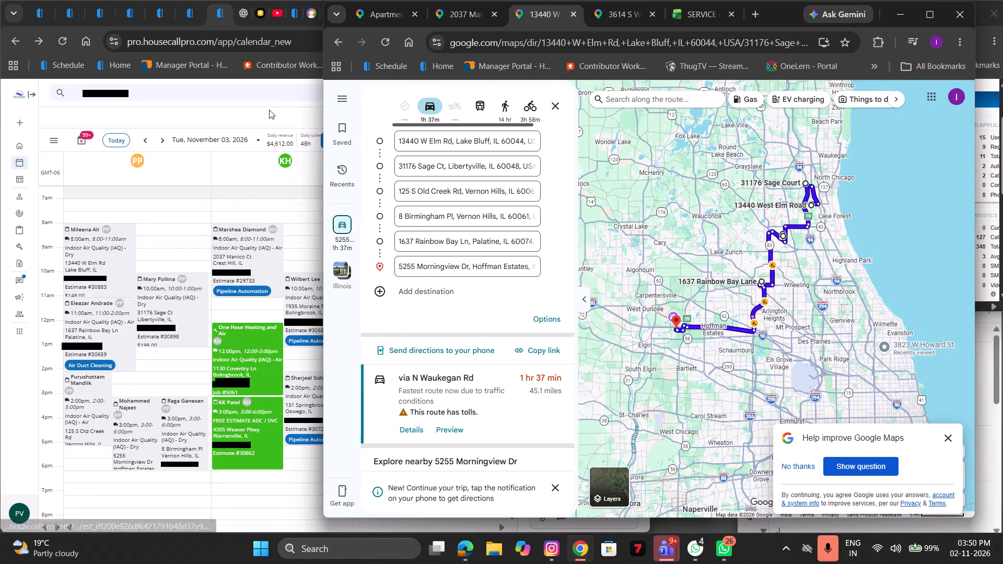
click(270, 109)
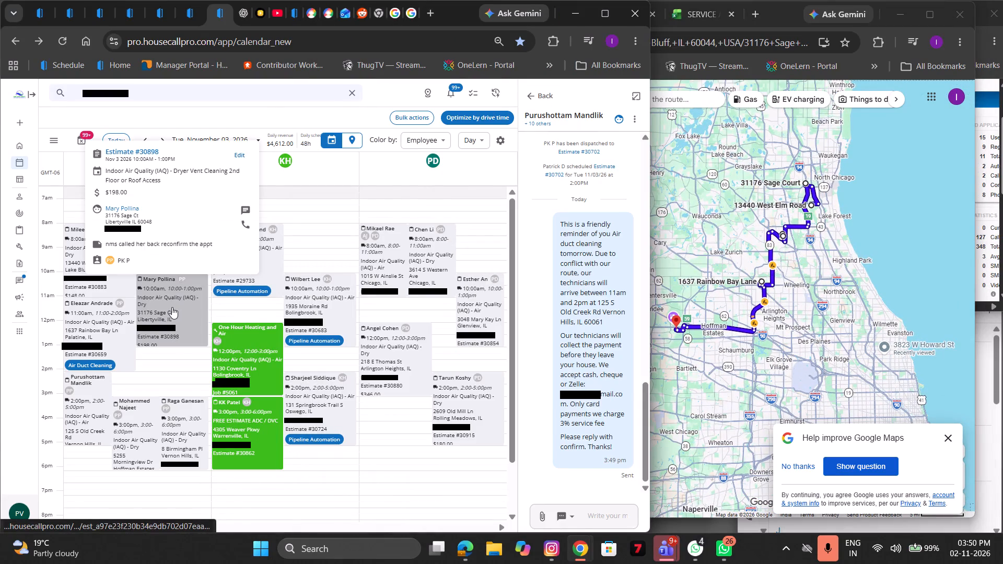
drag(168, 335, 179, 312)
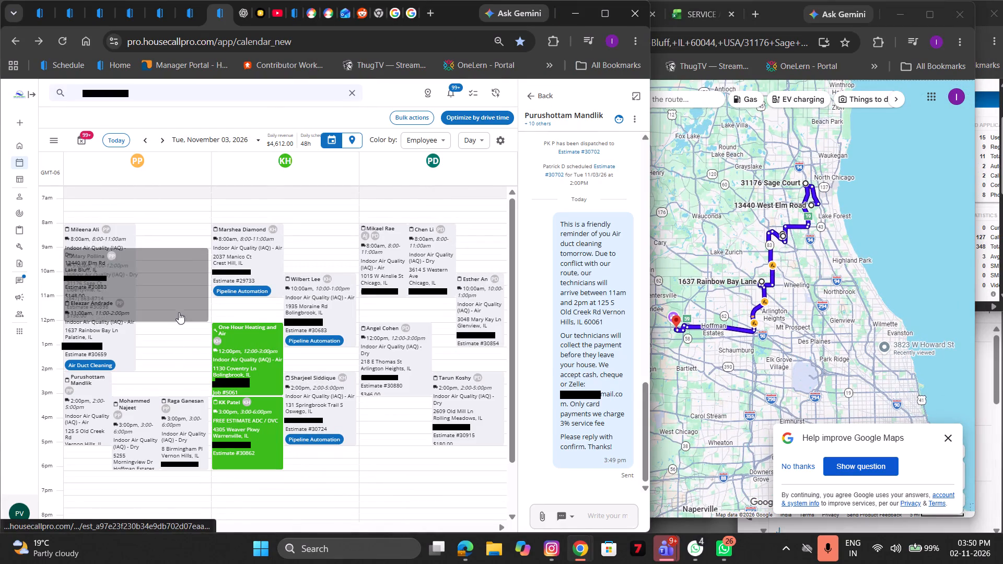
drag(179, 312, 180, 311)
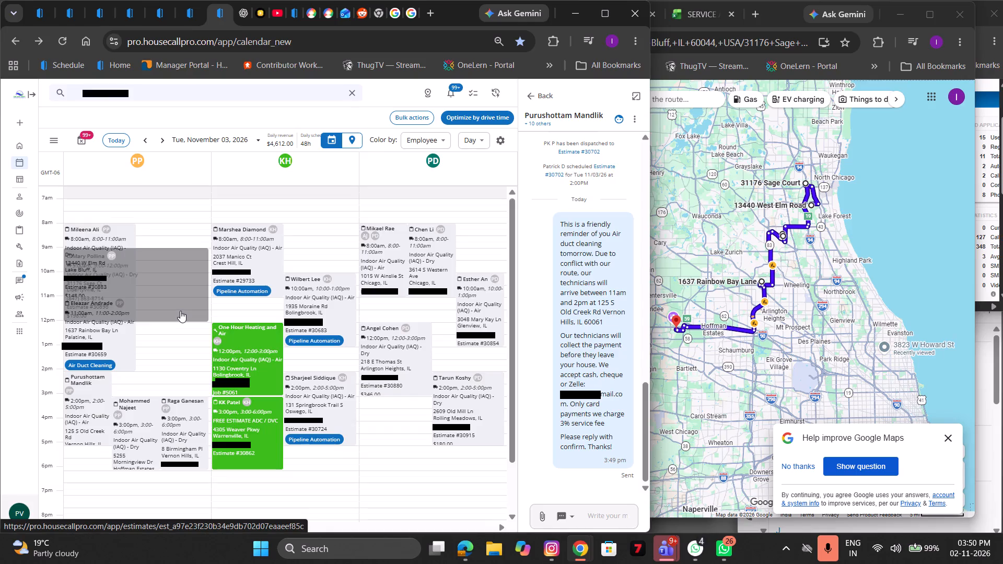
drag(180, 311, 180, 310)
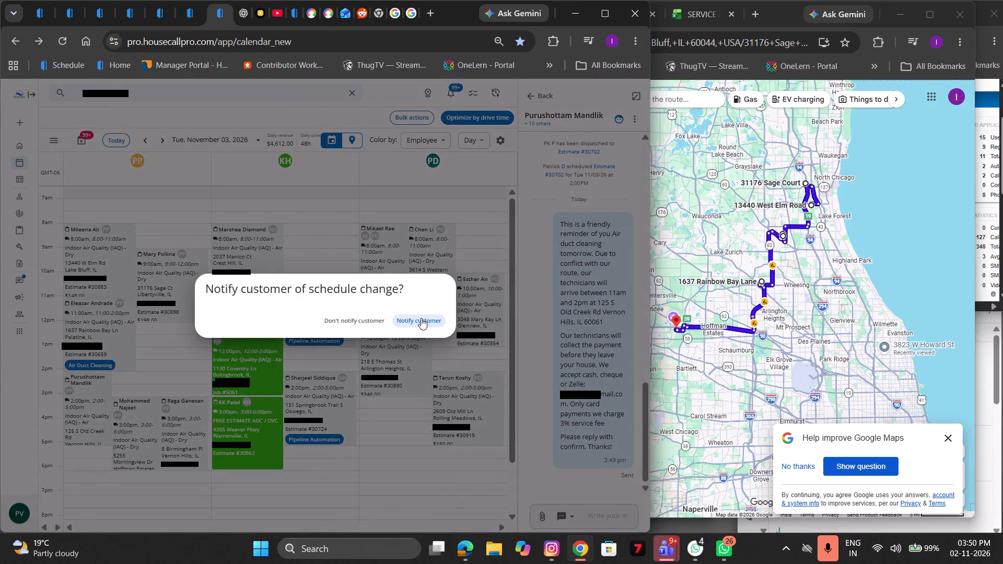
click(366, 324)
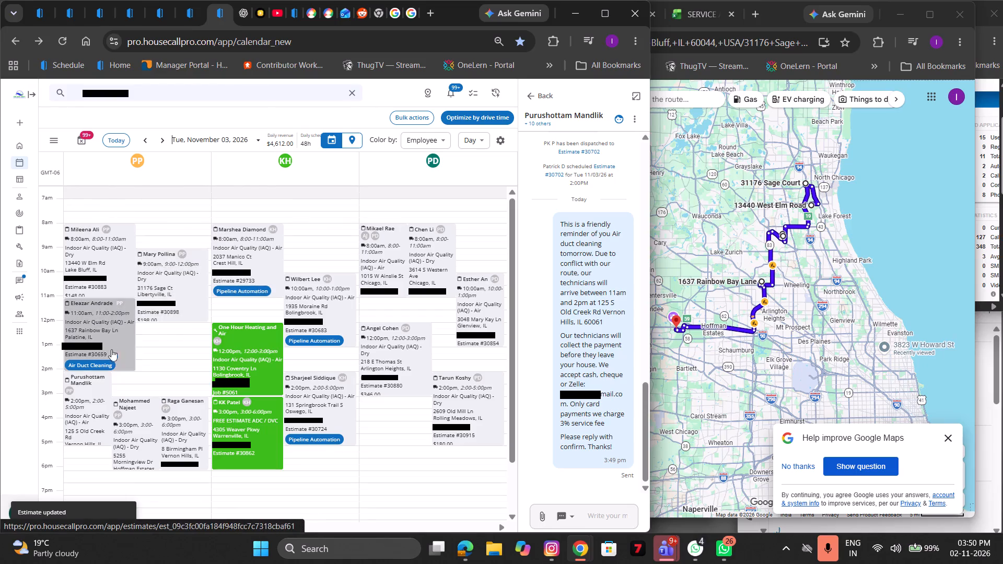
Reschedule estimate #30702 in the PP column to 10:00am–1:00pm and notify the customer of the change.
drag(85, 421, 116, 345)
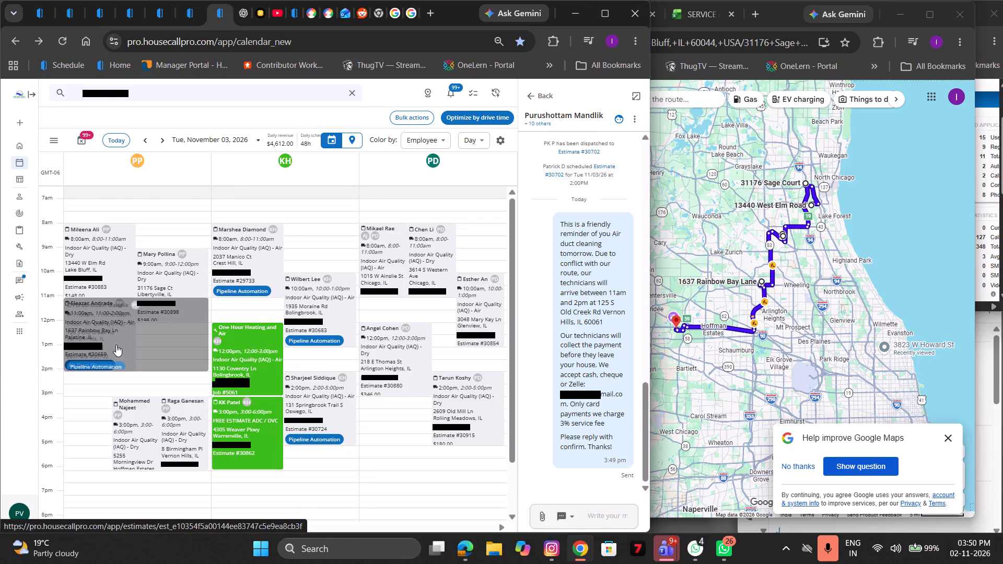
drag(116, 345, 129, 318)
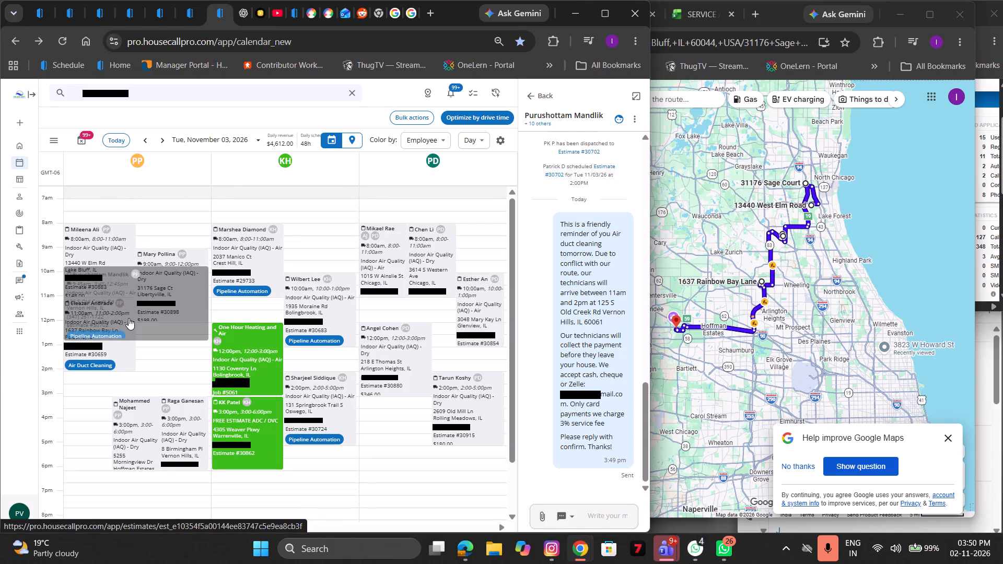
drag(129, 318, 129, 321)
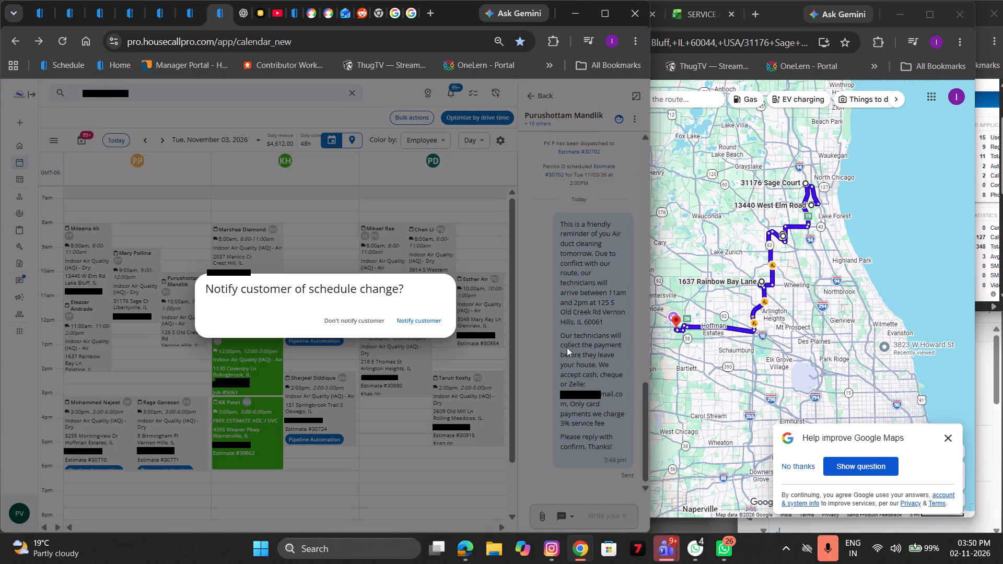
click(412, 319)
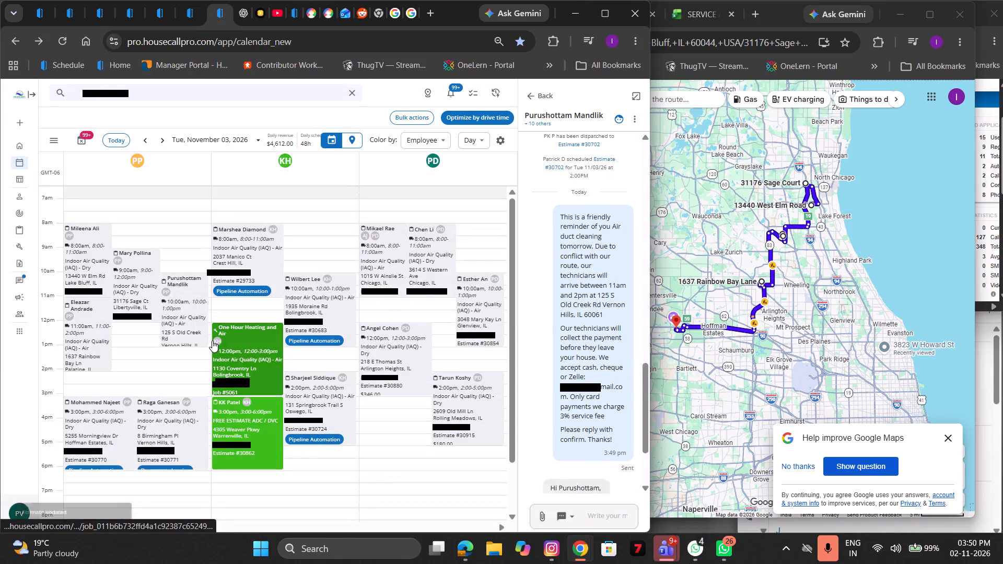
click(784, 28)
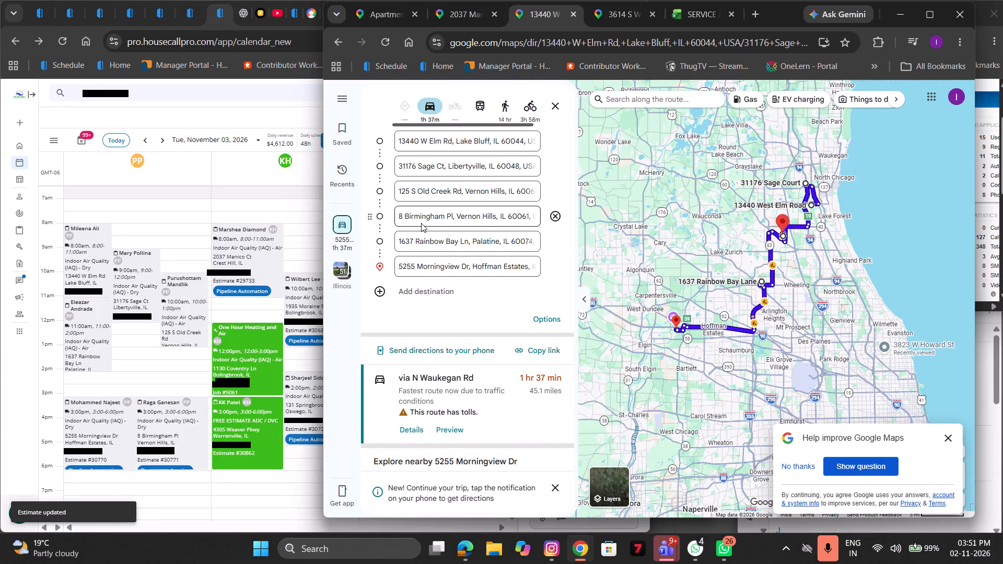
click(175, 439)
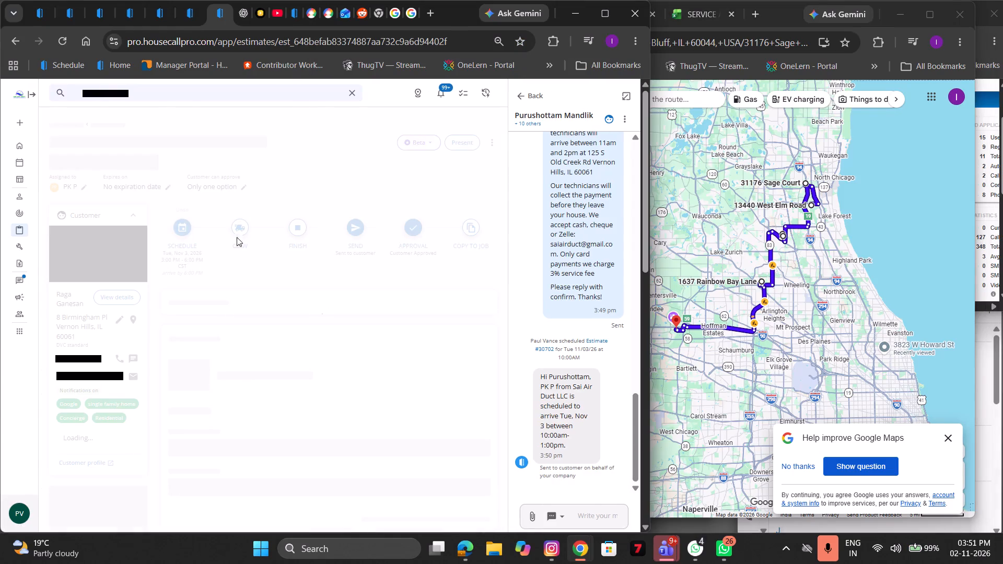
scroll(200, 378, down, 5)
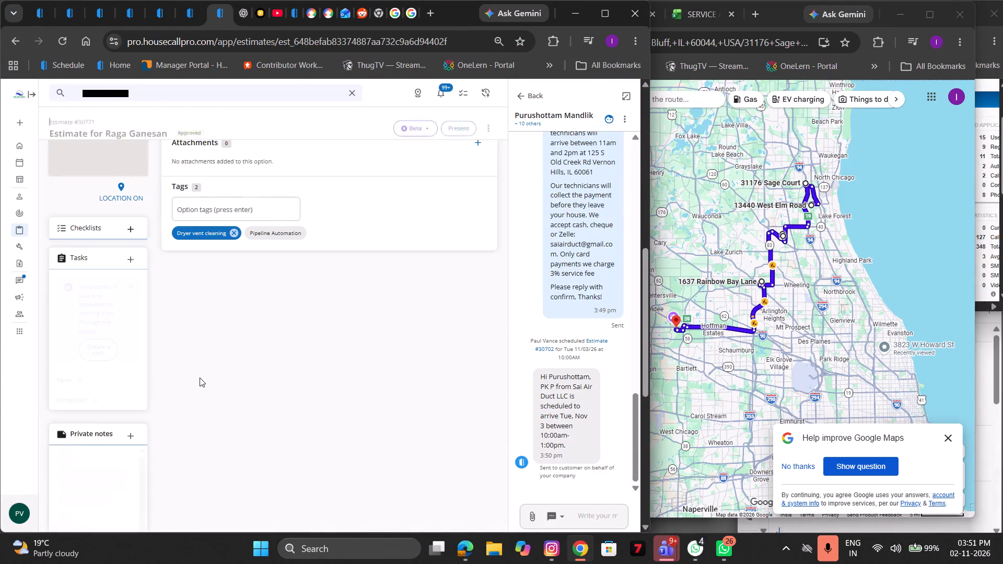
scroll(200, 378, down, 2)
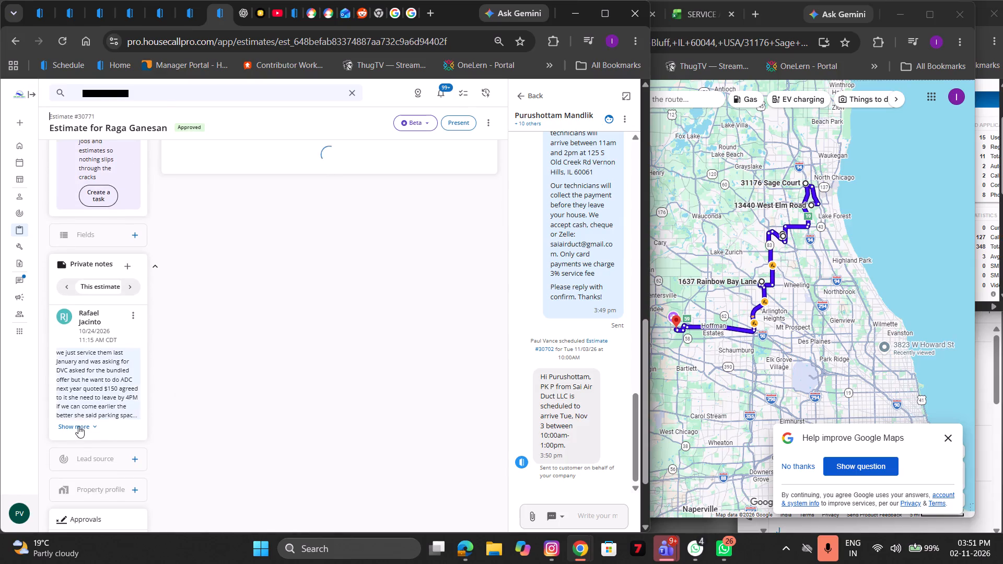
click(80, 431)
scroll(153, 319, down, 1)
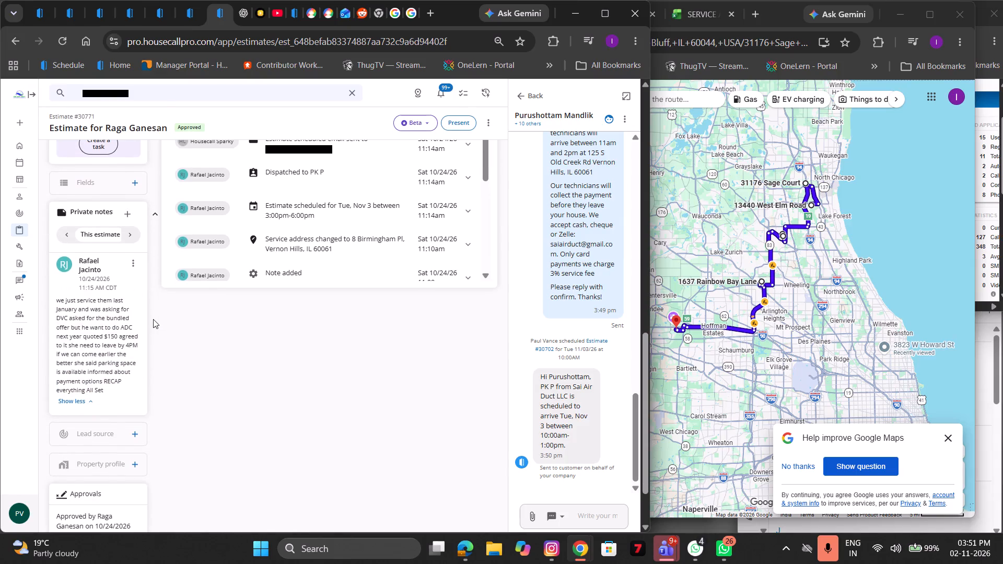
scroll(151, 323, up, 1)
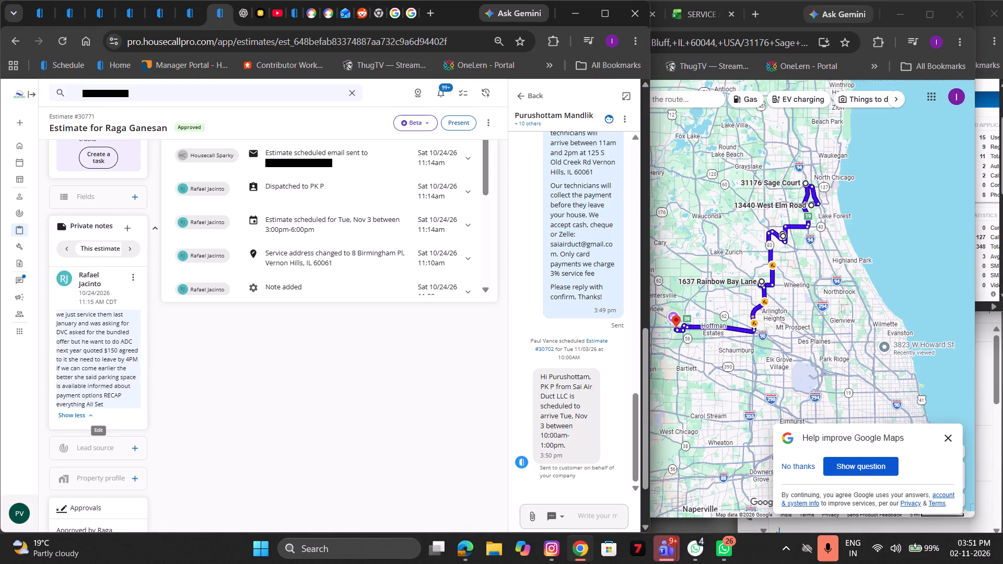
scroll(158, 361, up, 5)
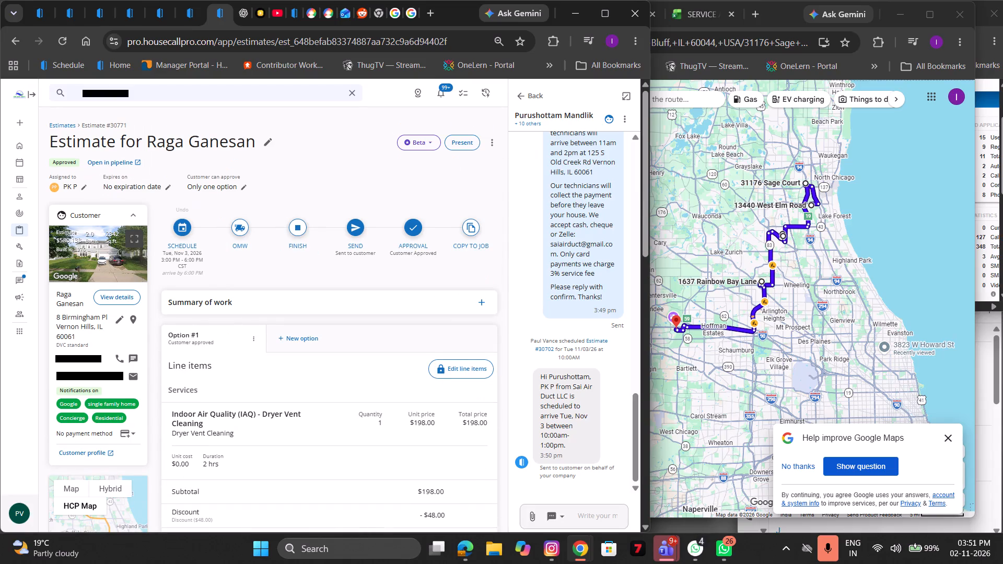
triple_click(85, 361)
key(ctrl+c)
click(1002, 391)
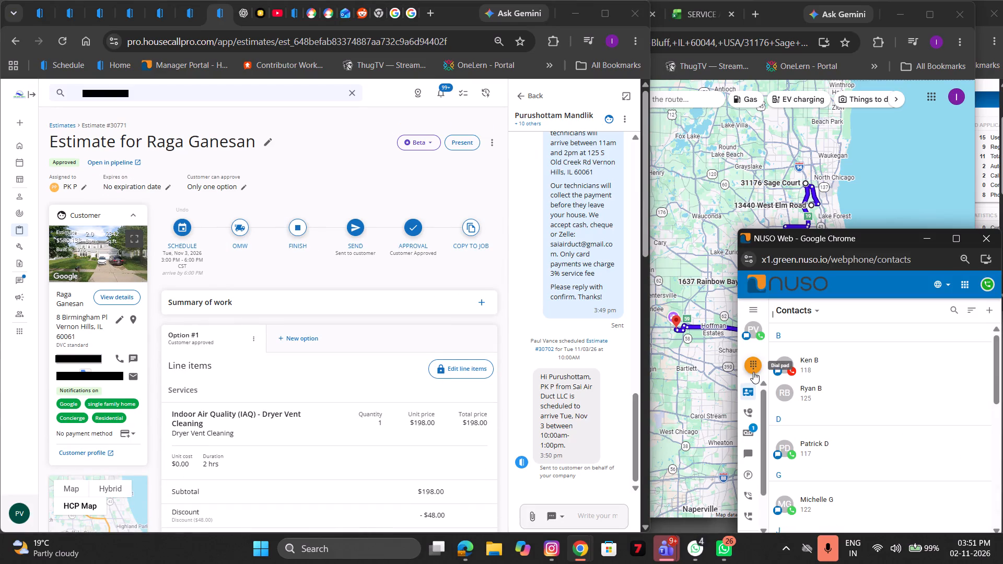
click(184, 233)
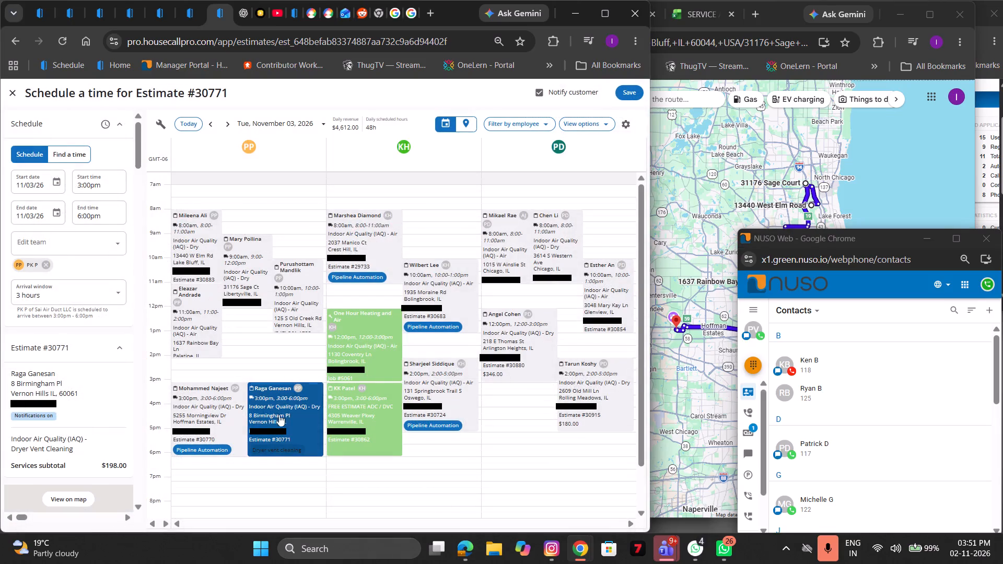
drag(281, 414, 297, 337)
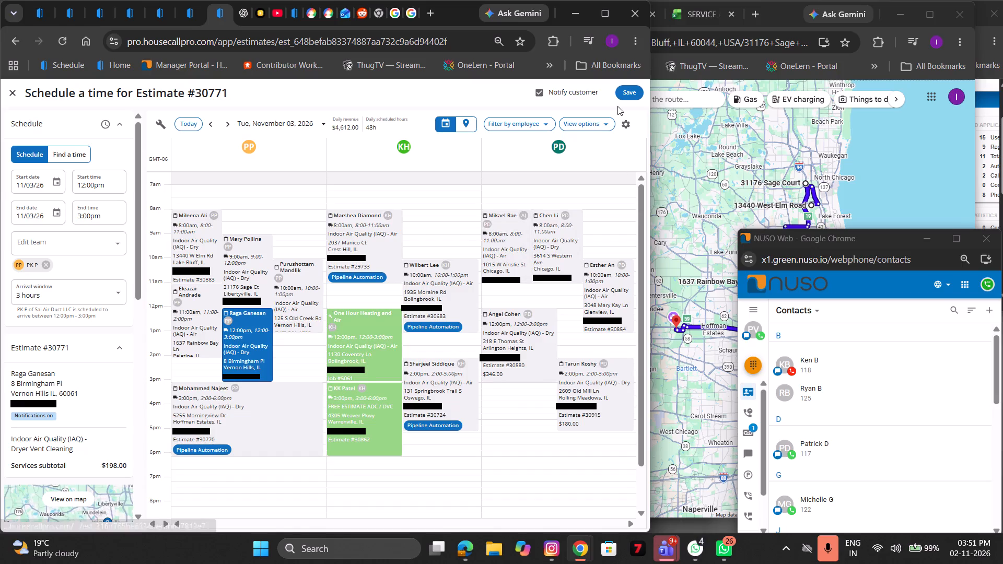
click(628, 92)
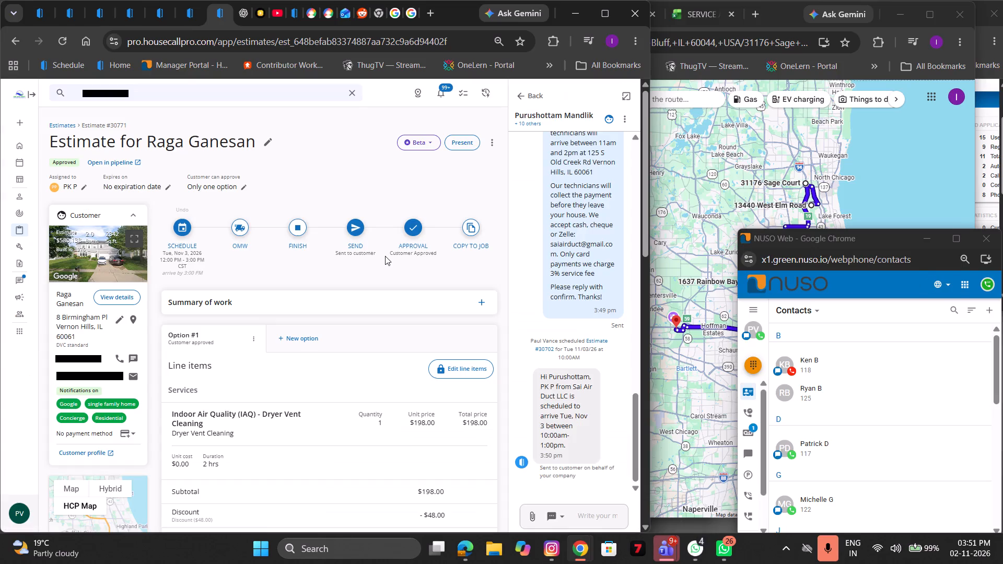
Call the copied customer number from the NUSO web phone.
scroll(329, 351, down, 1)
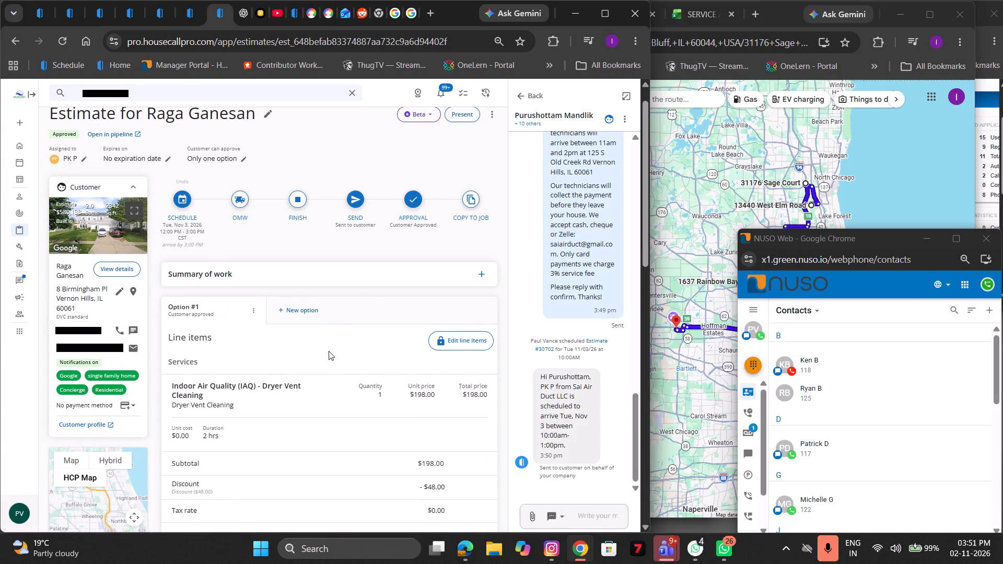
click(753, 370)
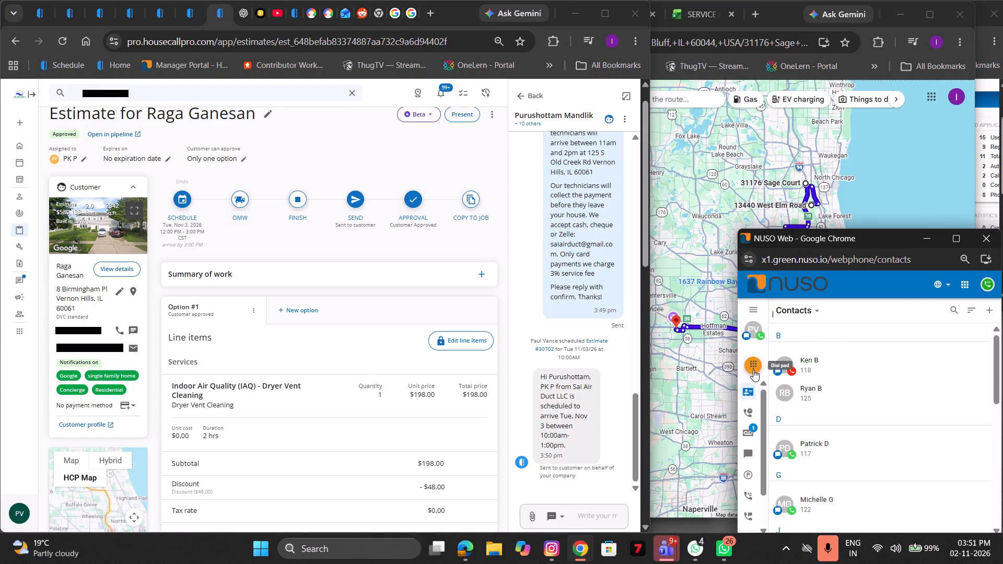
key(ctrl+v)
key(Return)
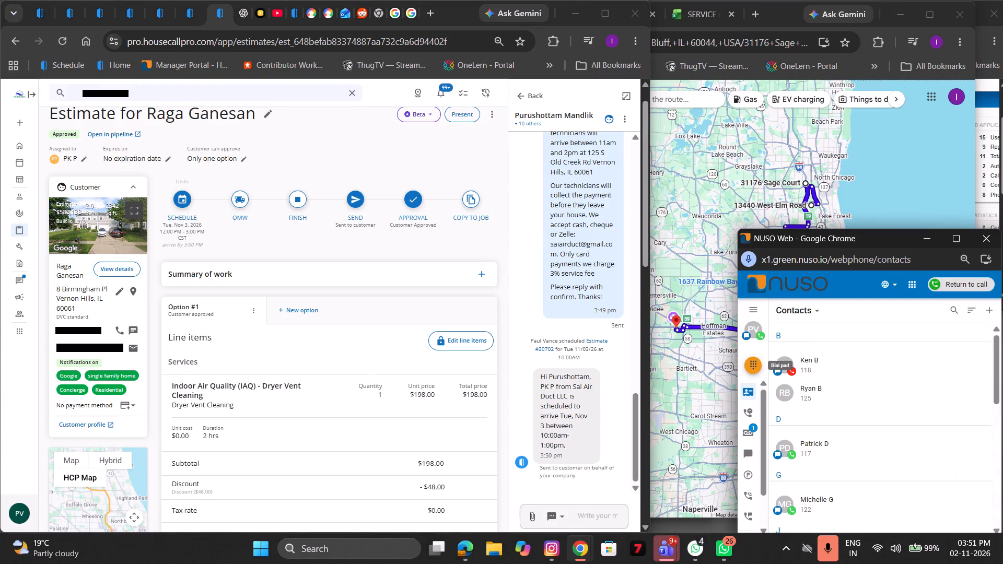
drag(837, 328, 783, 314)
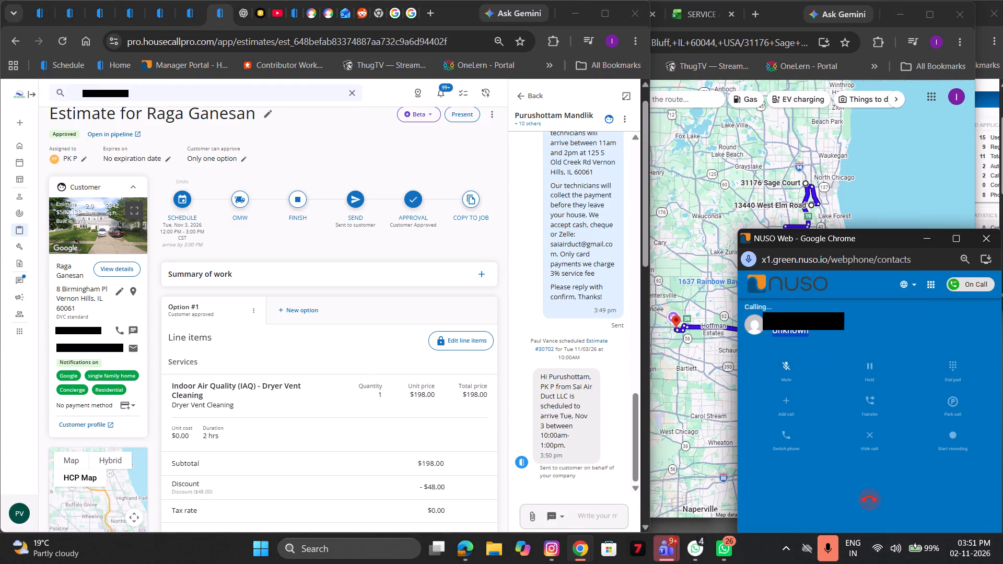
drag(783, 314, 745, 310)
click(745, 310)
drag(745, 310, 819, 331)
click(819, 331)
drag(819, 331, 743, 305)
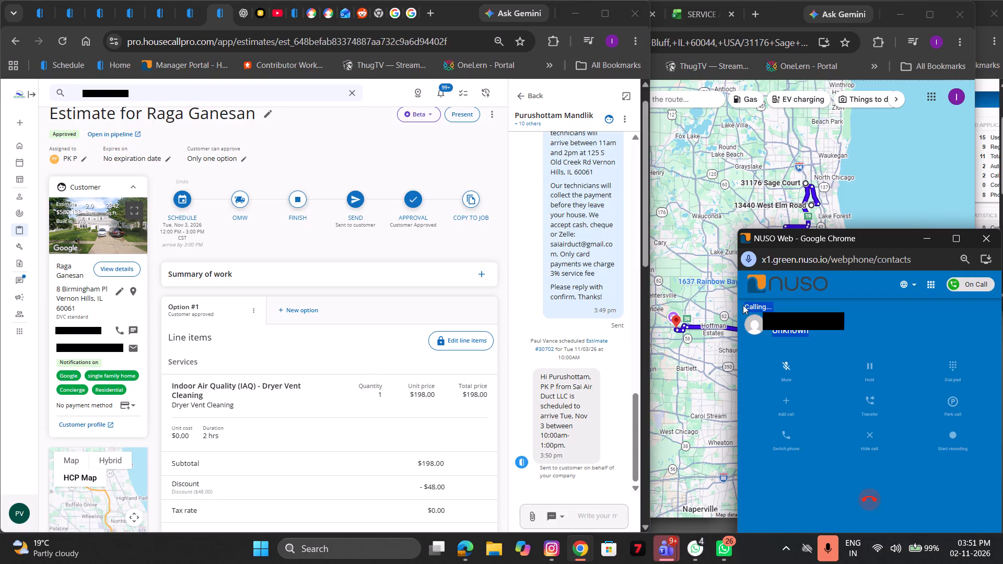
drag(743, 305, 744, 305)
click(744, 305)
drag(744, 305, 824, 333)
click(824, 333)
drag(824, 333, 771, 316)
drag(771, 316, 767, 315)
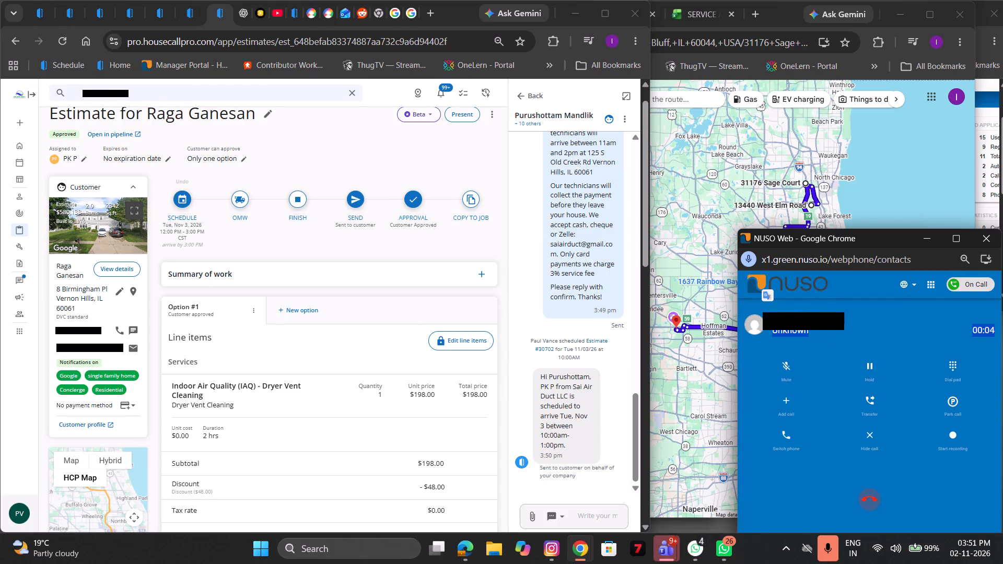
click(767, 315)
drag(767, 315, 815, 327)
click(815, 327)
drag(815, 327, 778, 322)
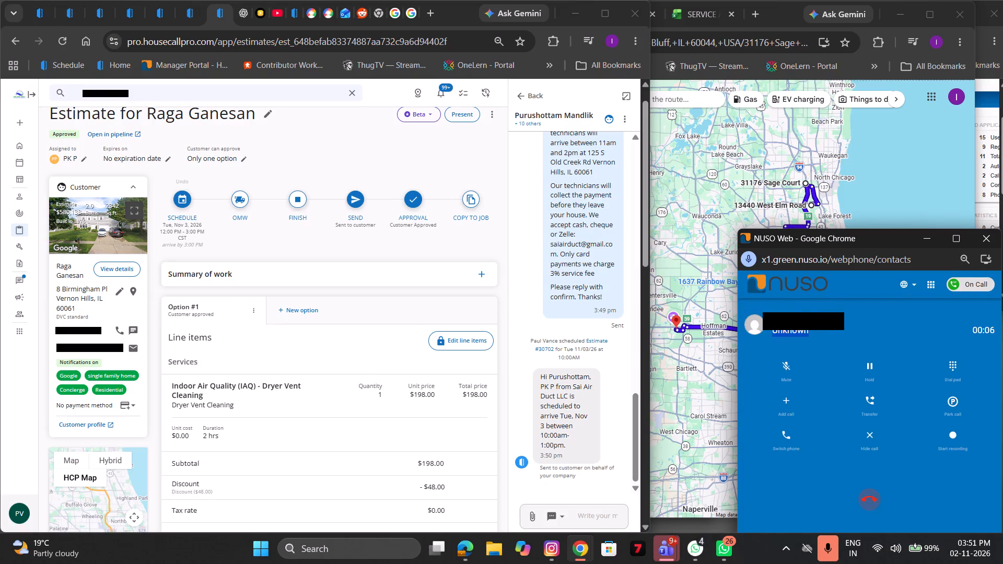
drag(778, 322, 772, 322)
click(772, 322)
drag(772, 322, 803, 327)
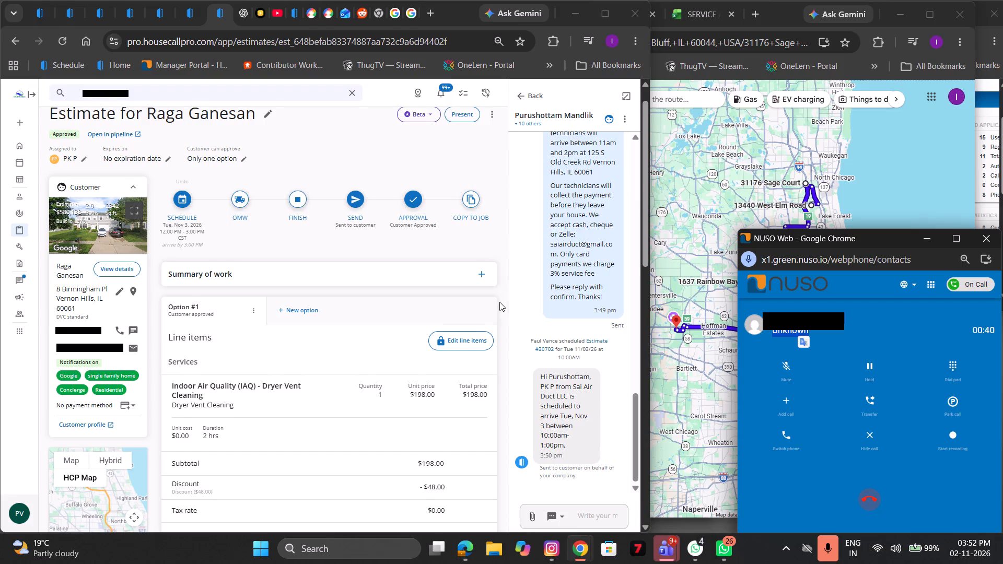
scroll(499, 302, up, 2)
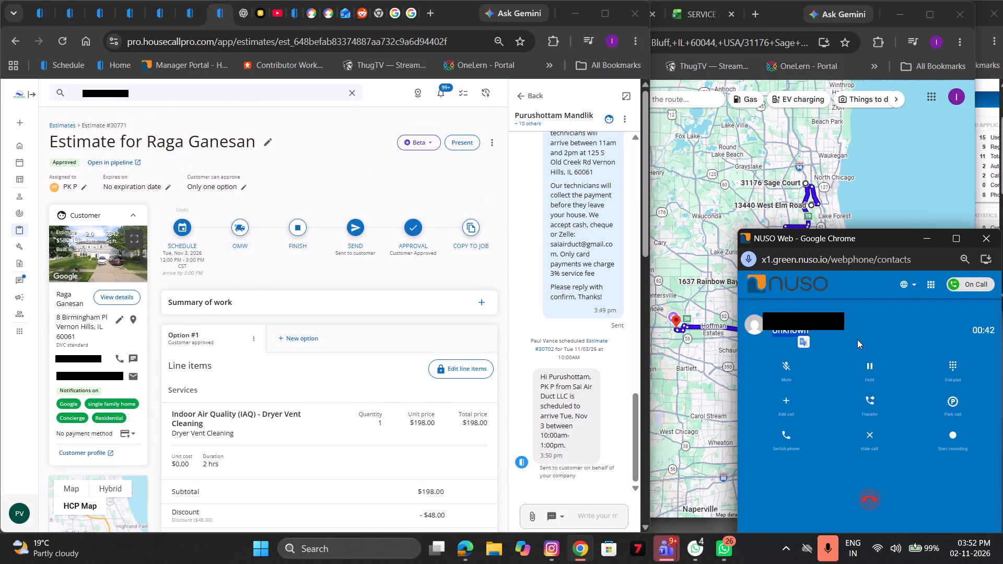
click(857, 339)
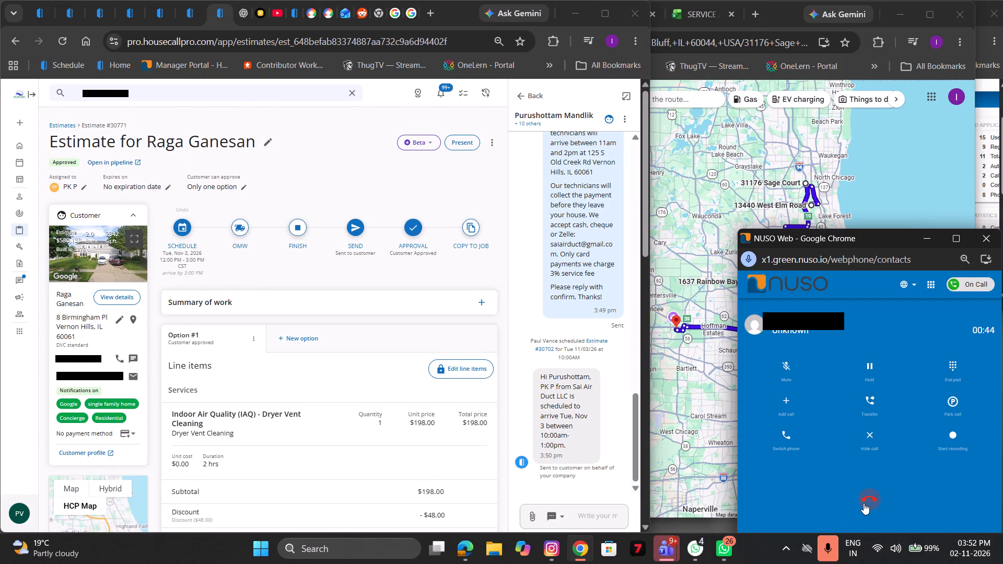
click(864, 503)
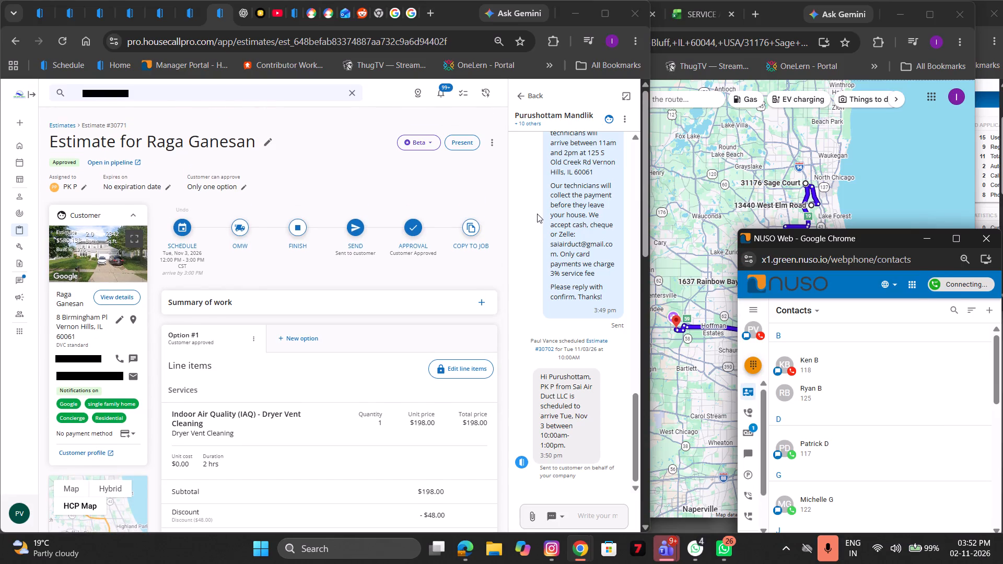
scroll(449, 248, down, 5)
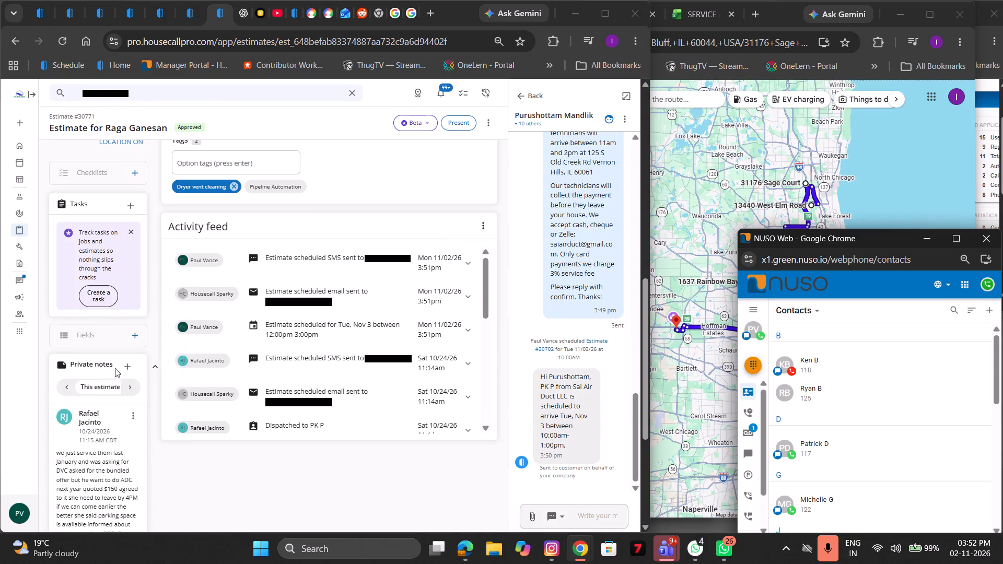
click(121, 365)
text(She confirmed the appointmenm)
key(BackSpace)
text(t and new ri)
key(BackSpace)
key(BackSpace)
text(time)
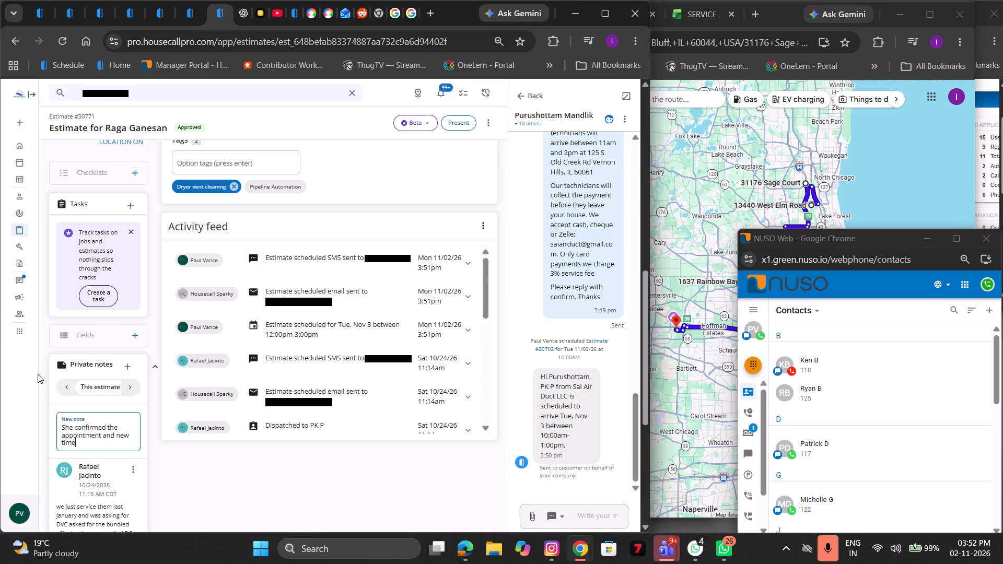
click(38, 374)
scroll(38, 374, right, 9)
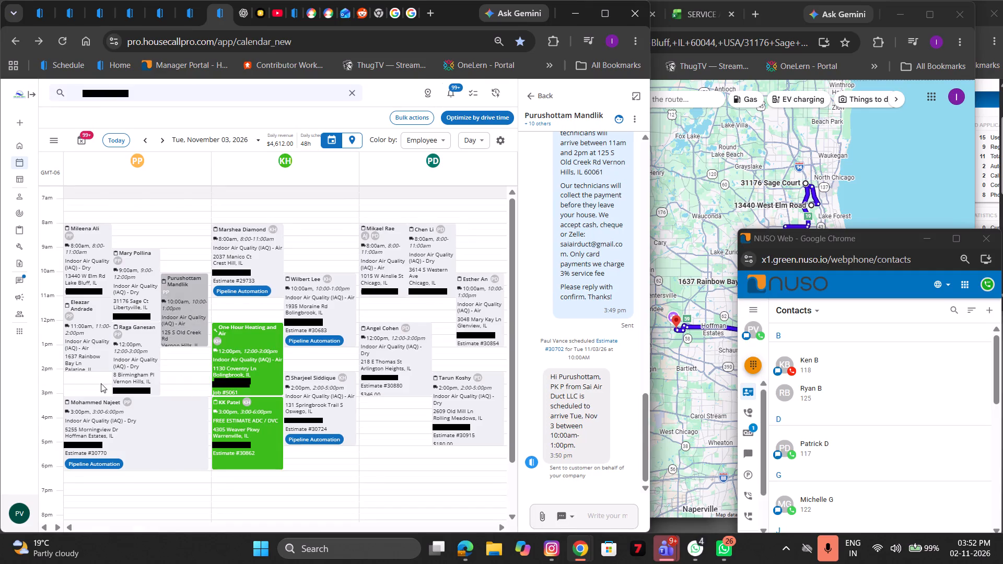
click(187, 311)
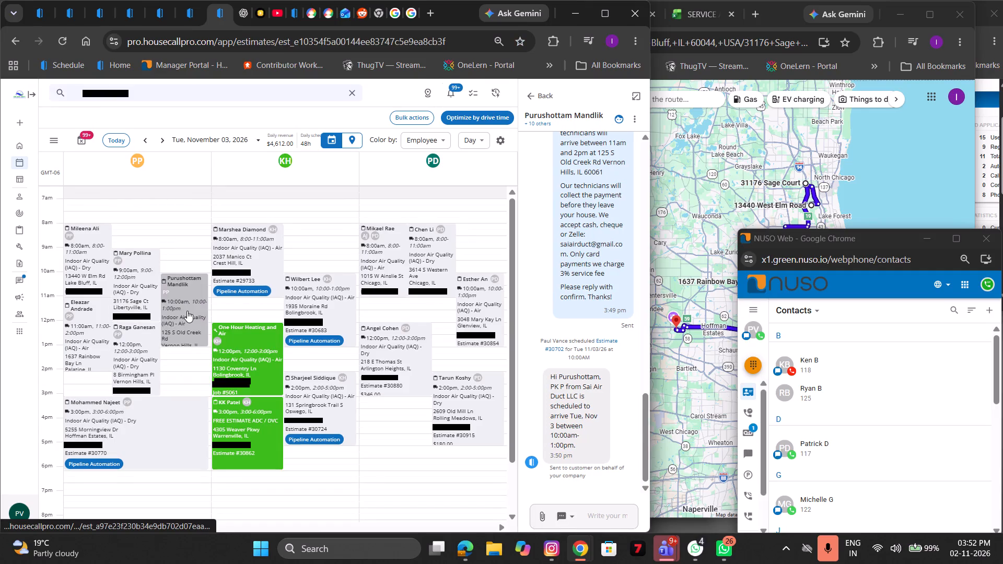
scroll(204, 440, down, 2)
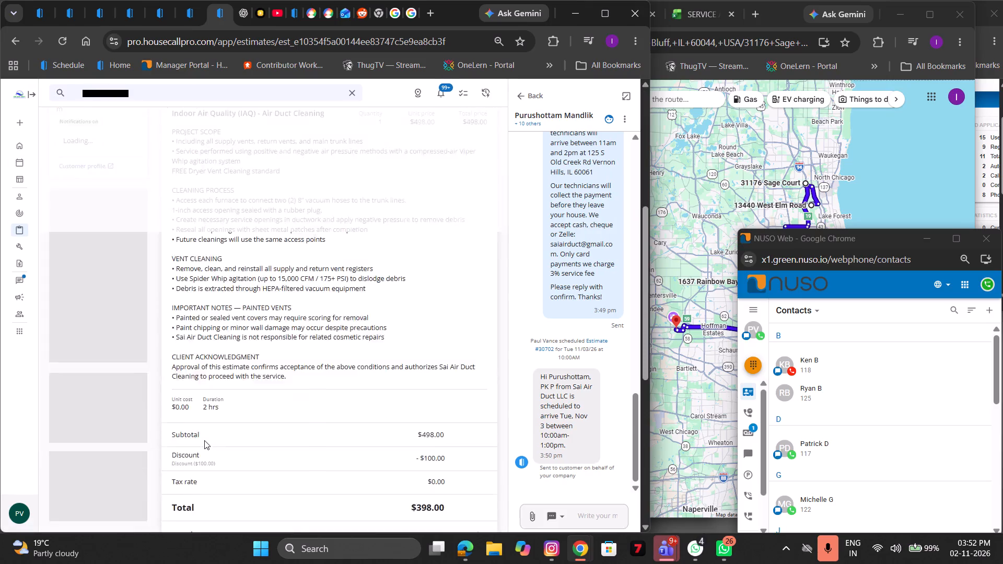
scroll(204, 440, down, 4)
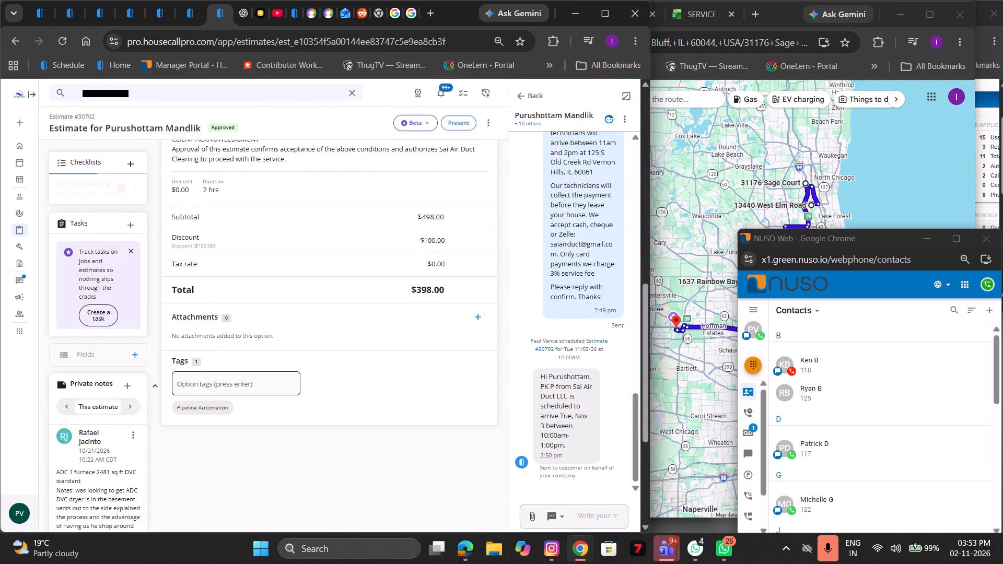
click(132, 373)
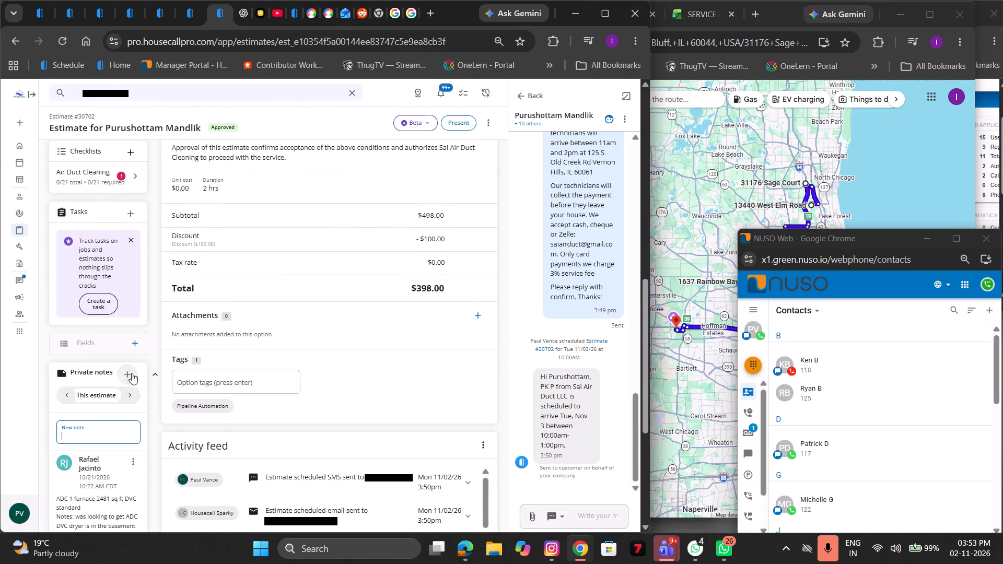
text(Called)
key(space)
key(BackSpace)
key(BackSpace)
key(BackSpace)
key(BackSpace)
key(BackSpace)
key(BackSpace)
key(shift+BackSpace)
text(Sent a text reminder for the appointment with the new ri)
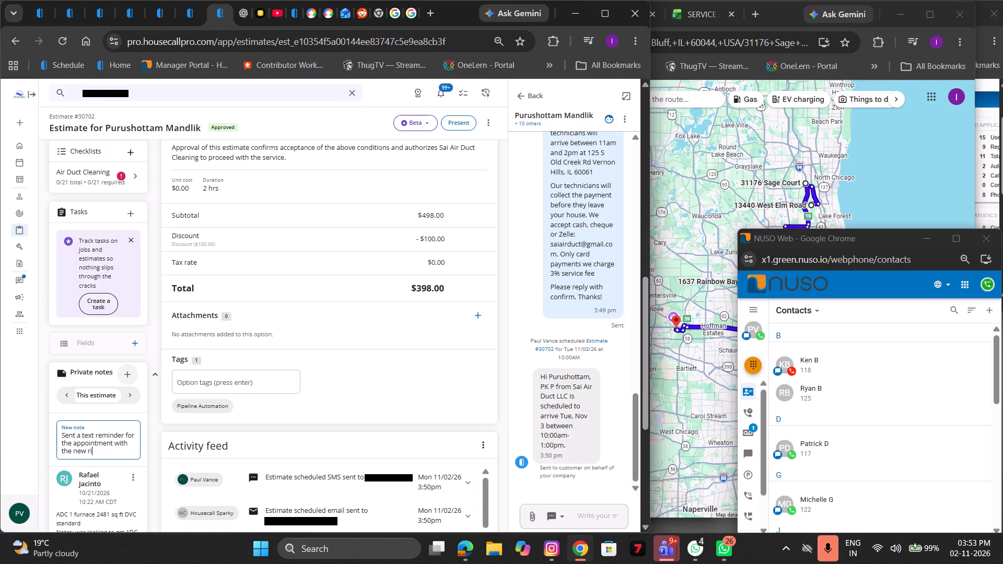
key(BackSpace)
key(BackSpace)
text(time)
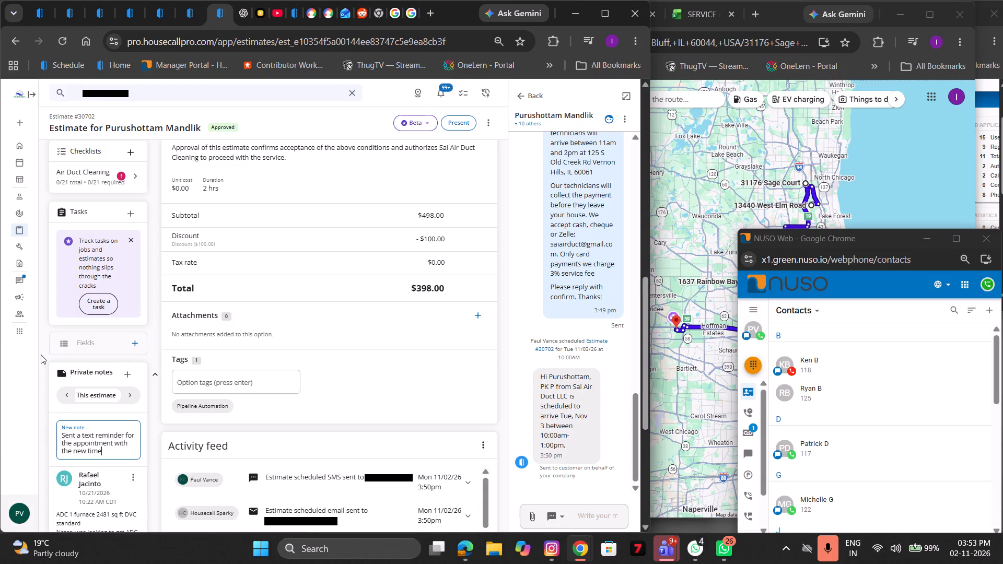
click(41, 355)
scroll(41, 355, right, 8)
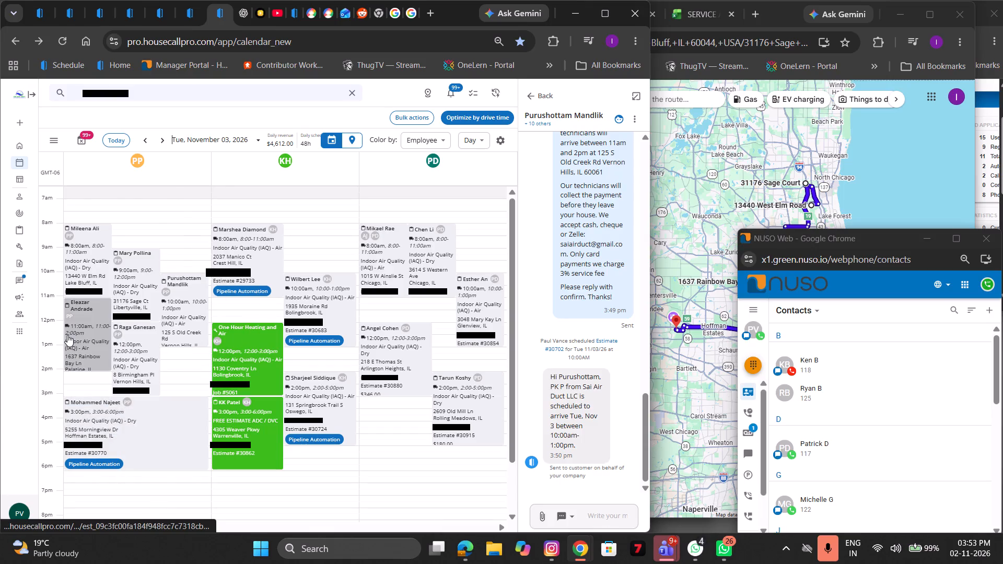
click(769, 16)
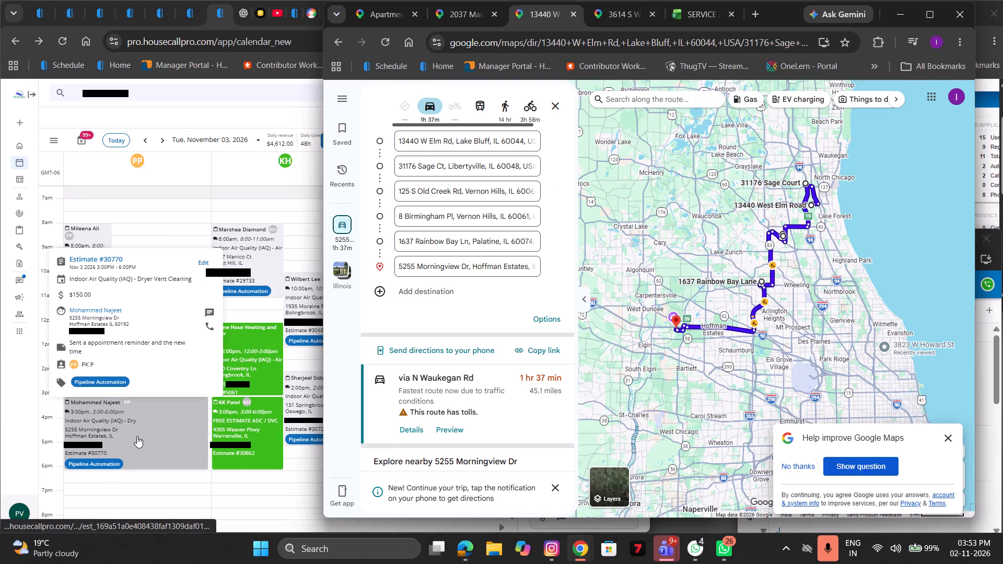
drag(162, 431, 169, 410)
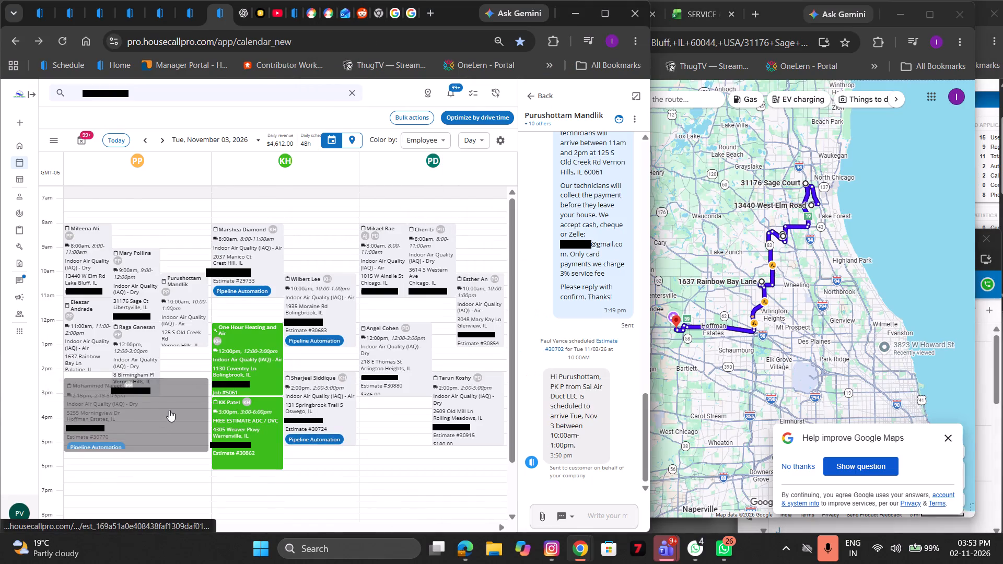
drag(169, 410, 170, 407)
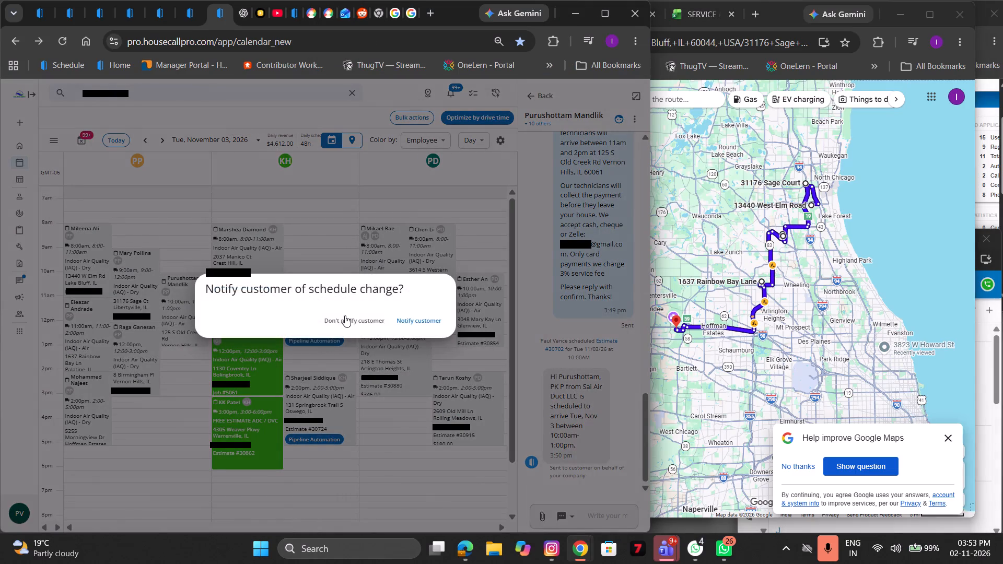
click(345, 315)
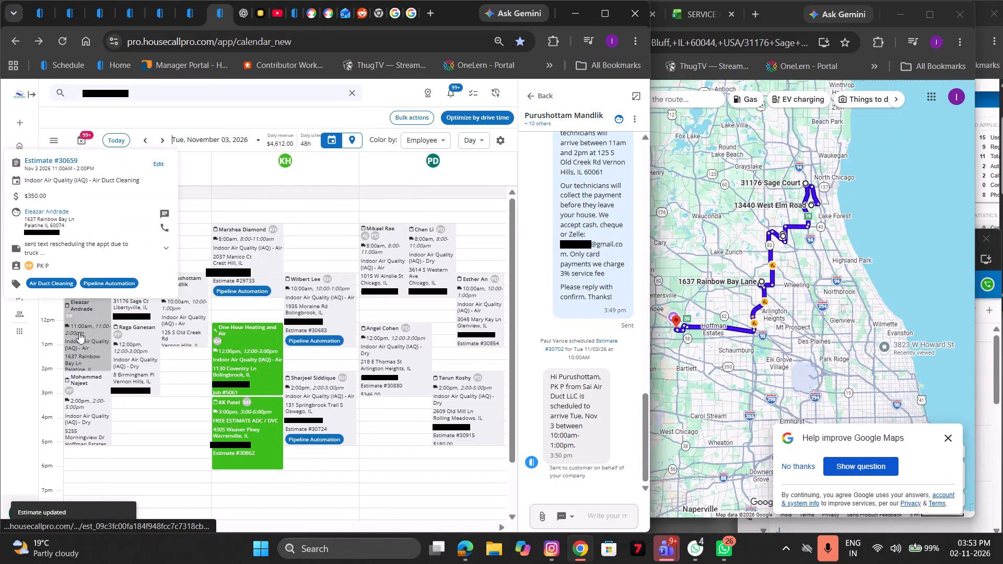
click(91, 399)
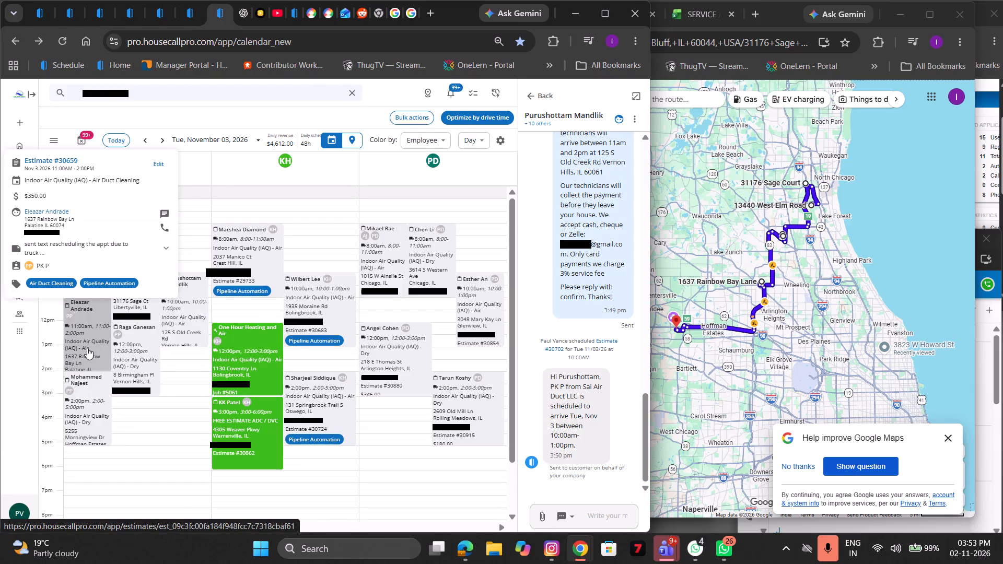
drag(87, 348, 91, 395)
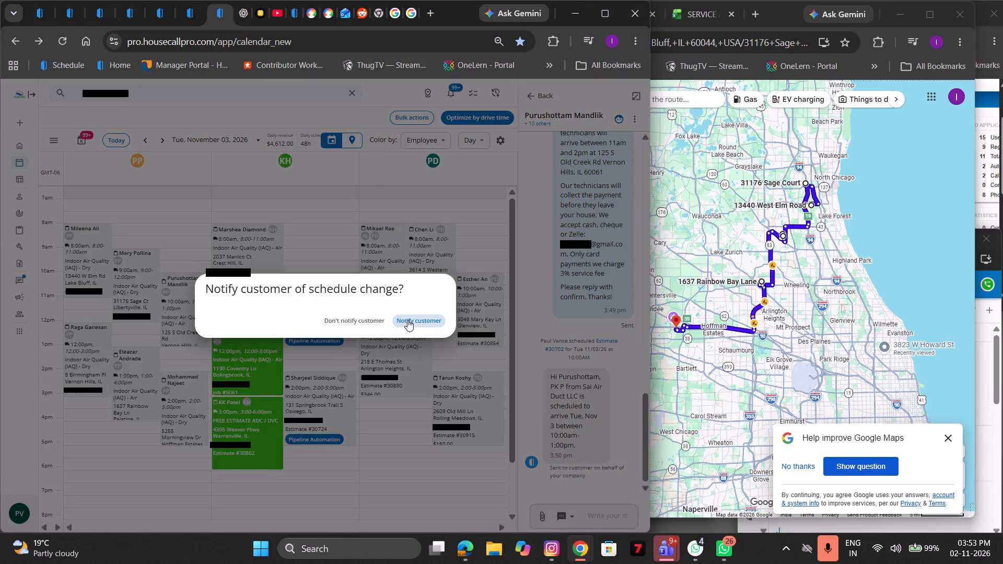
click(408, 320)
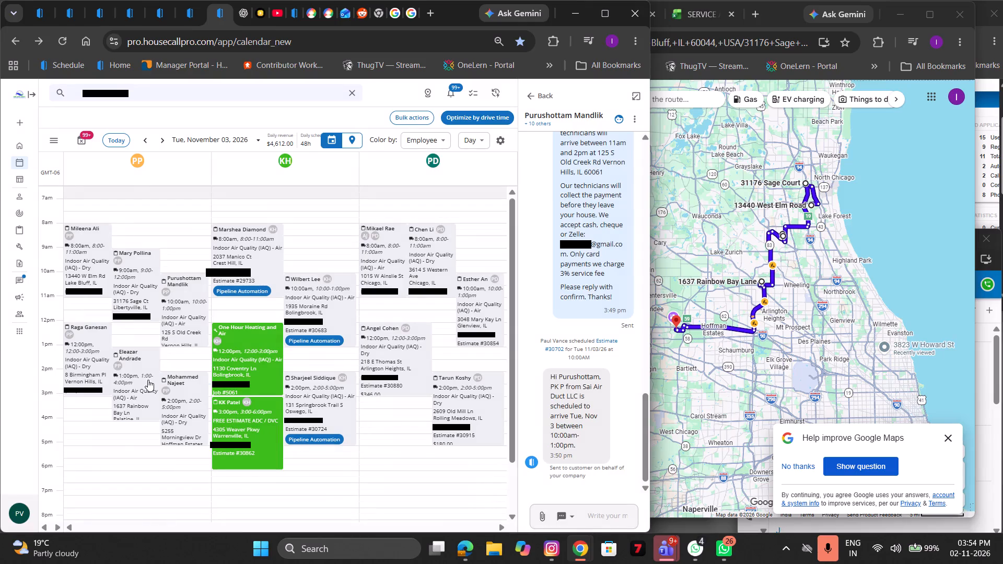
click(148, 380)
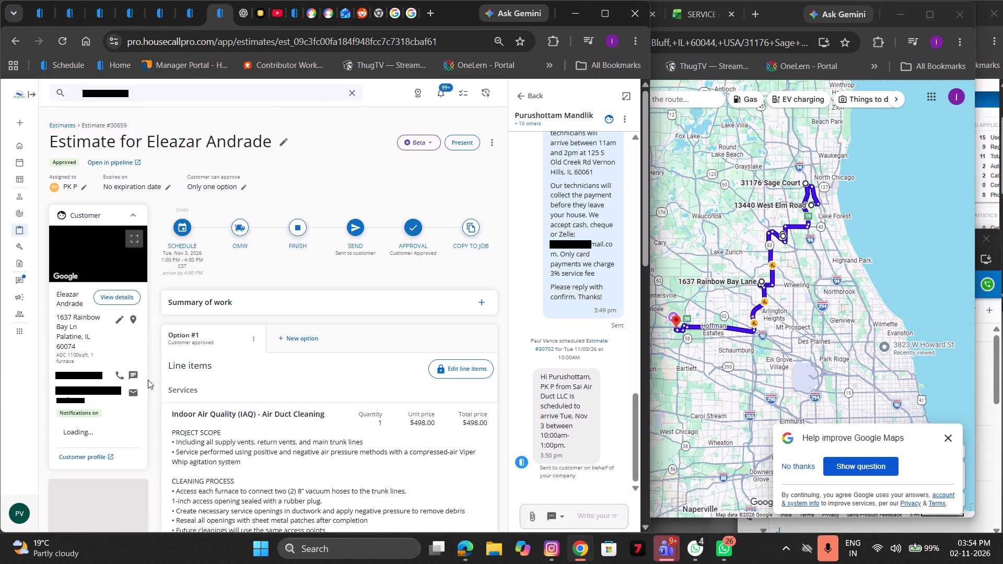
triple_click(91, 373)
key(ctrl+c)
click(1002, 430)
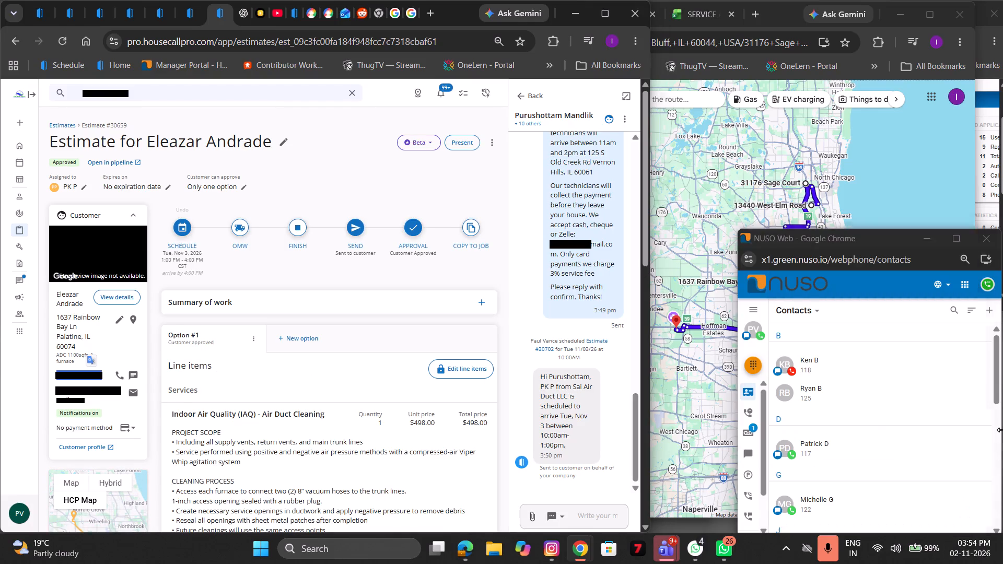
key(ctrl+v)
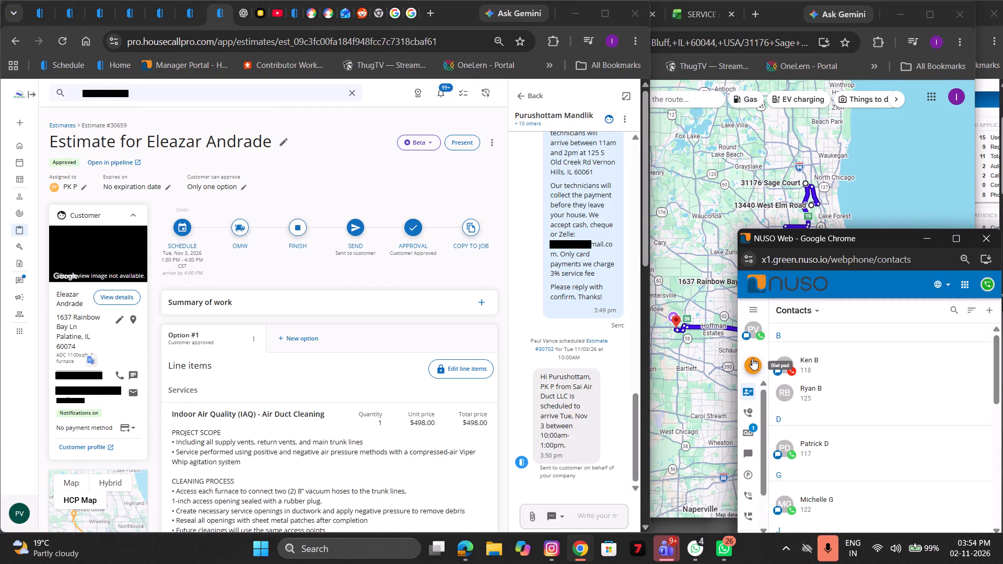
click(752, 358)
key(ctrl+v)
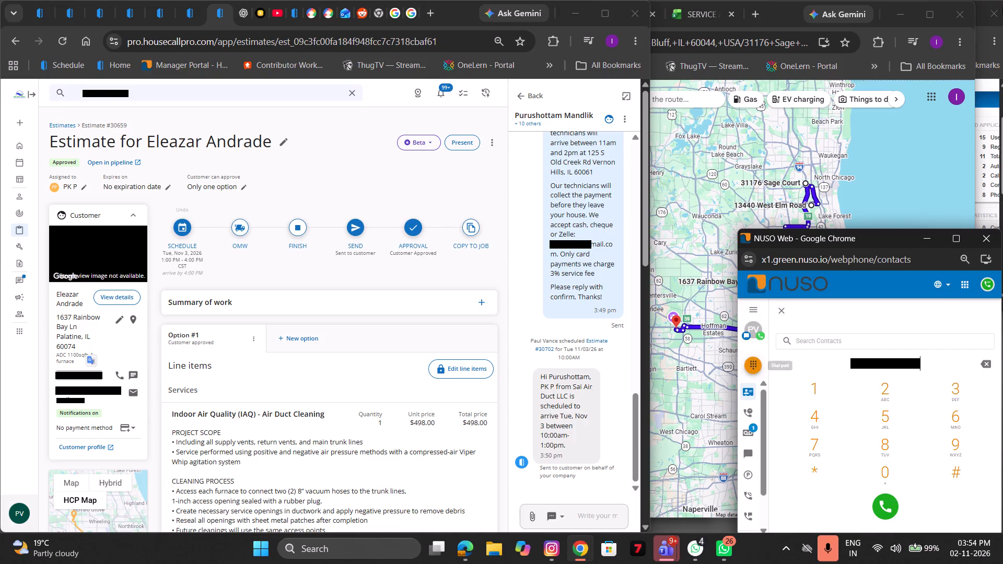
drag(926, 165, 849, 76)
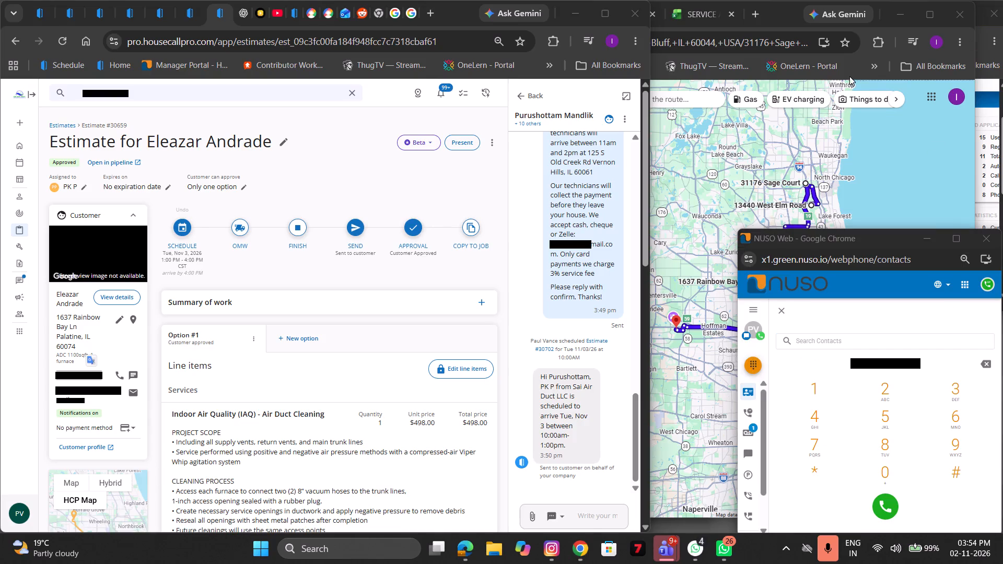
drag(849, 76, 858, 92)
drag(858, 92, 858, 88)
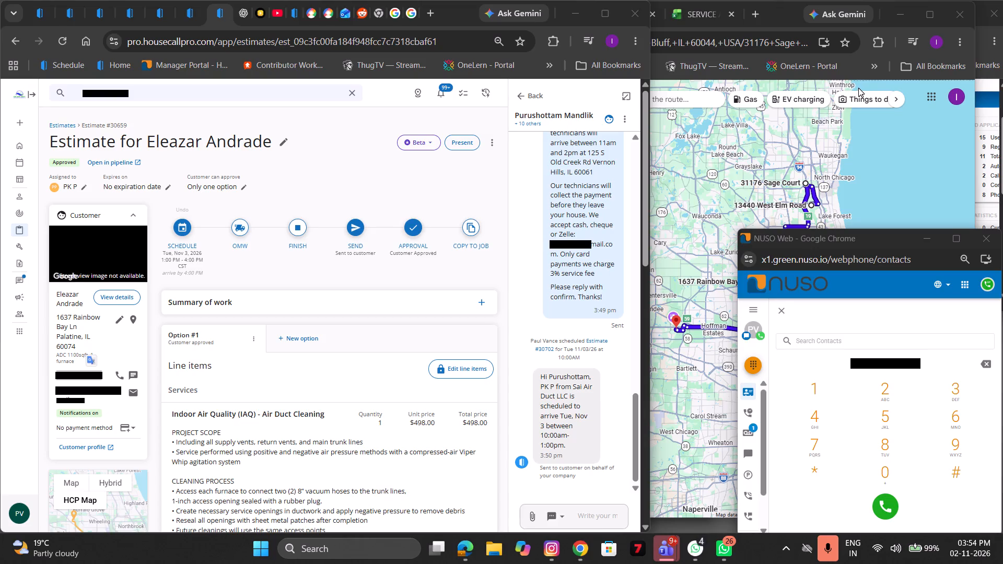
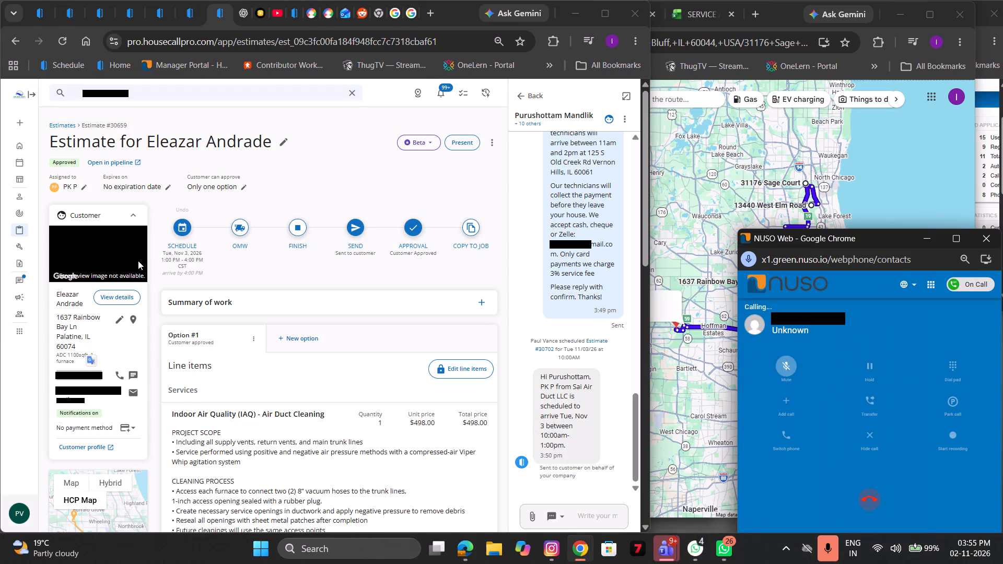
scroll(246, 356, down, 1)
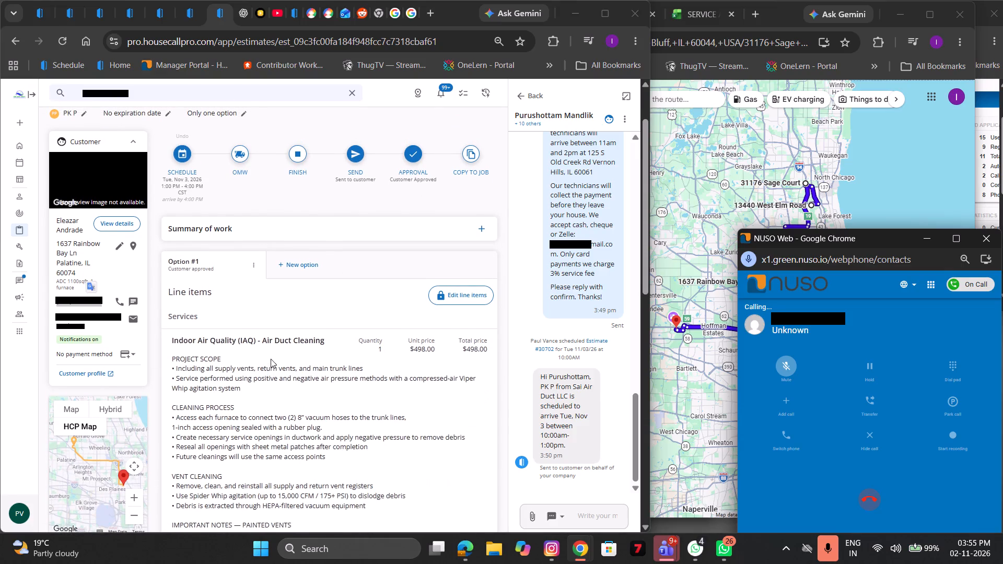
click(787, 370)
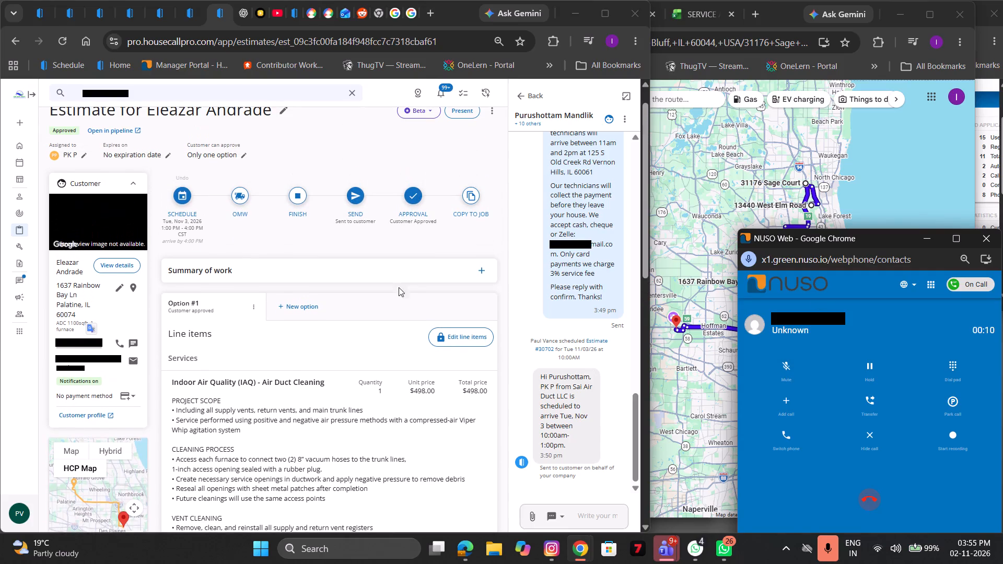
click(133, 346)
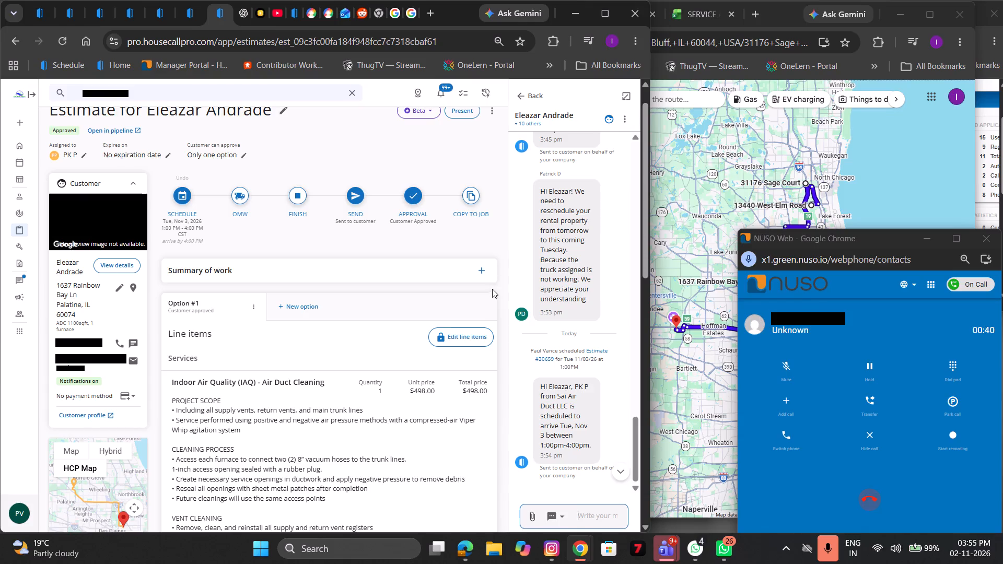
scroll(498, 295, up, 2)
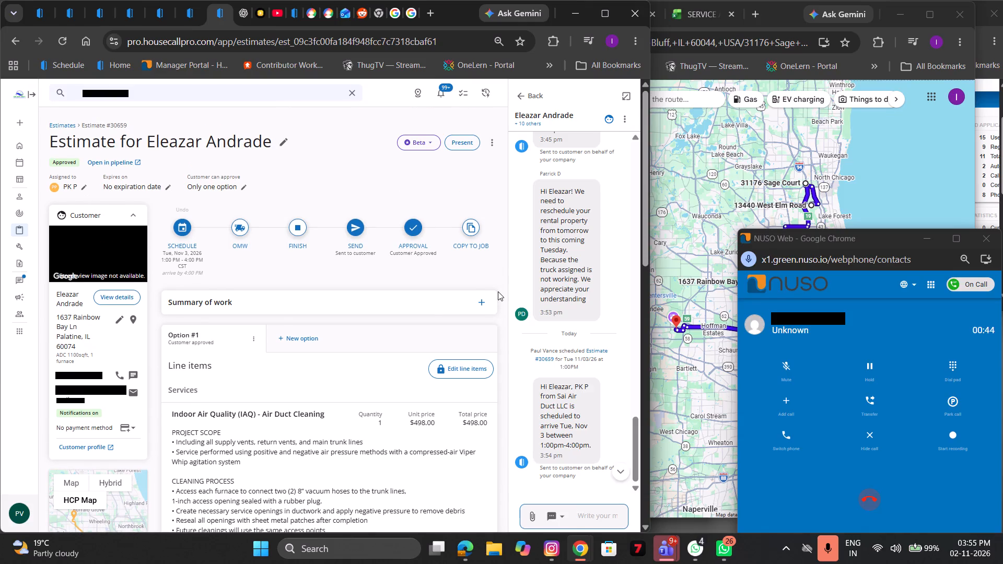
scroll(498, 291, down, 1)
click(878, 328)
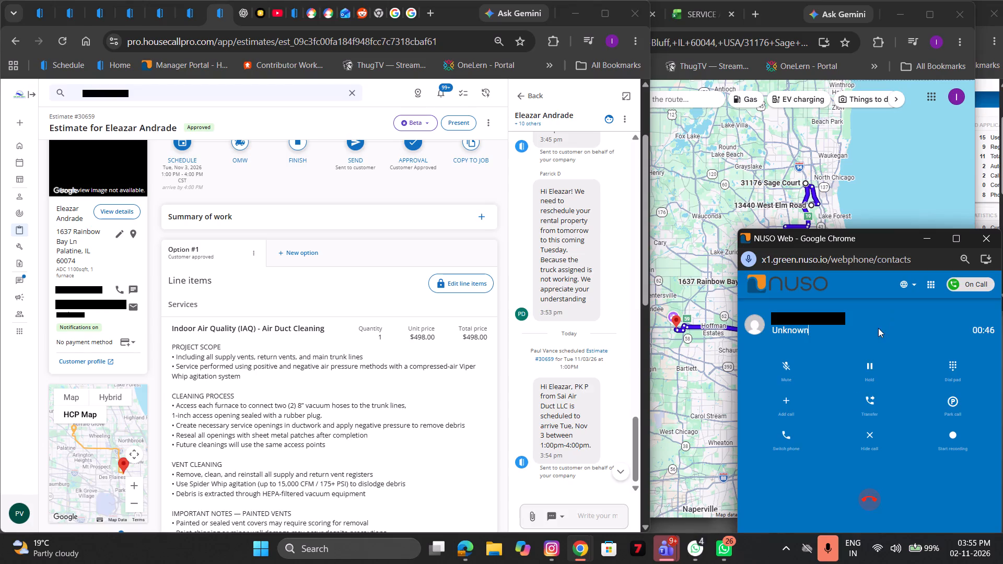
click(871, 496)
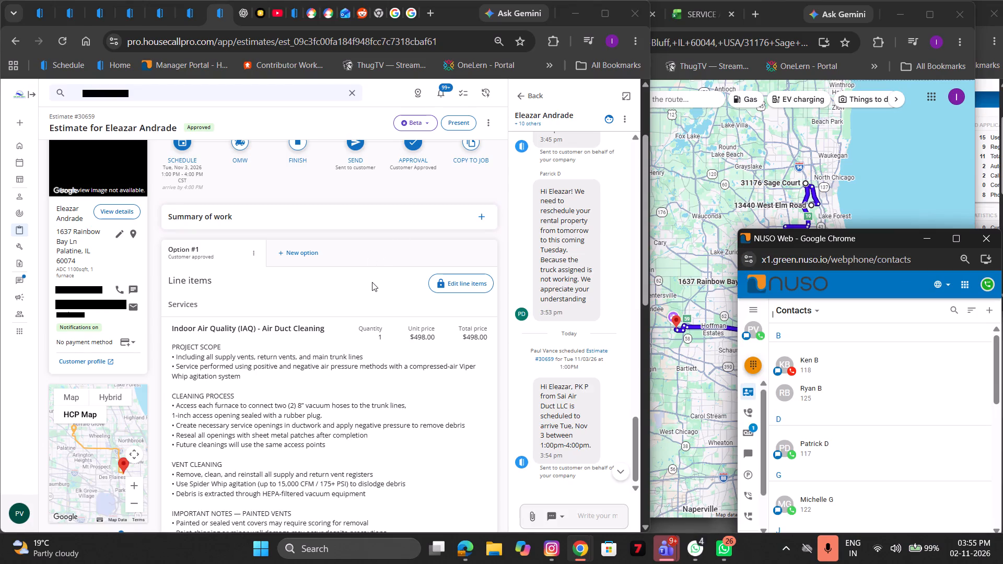
Look over estimate #30659 and return to the November 3, 2026 schedule calendar.
scroll(271, 316, up, 4)
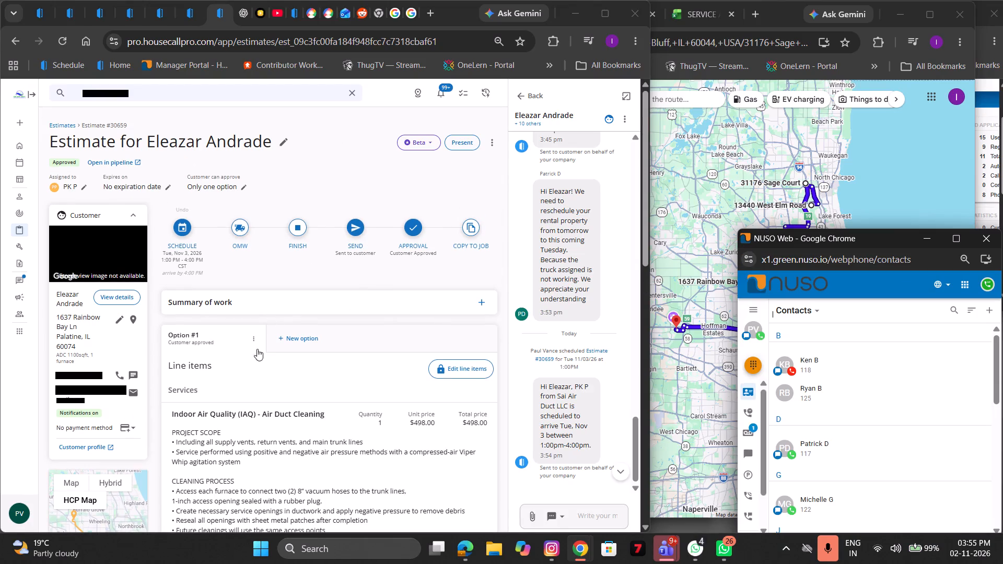
scroll(228, 336, down, 2)
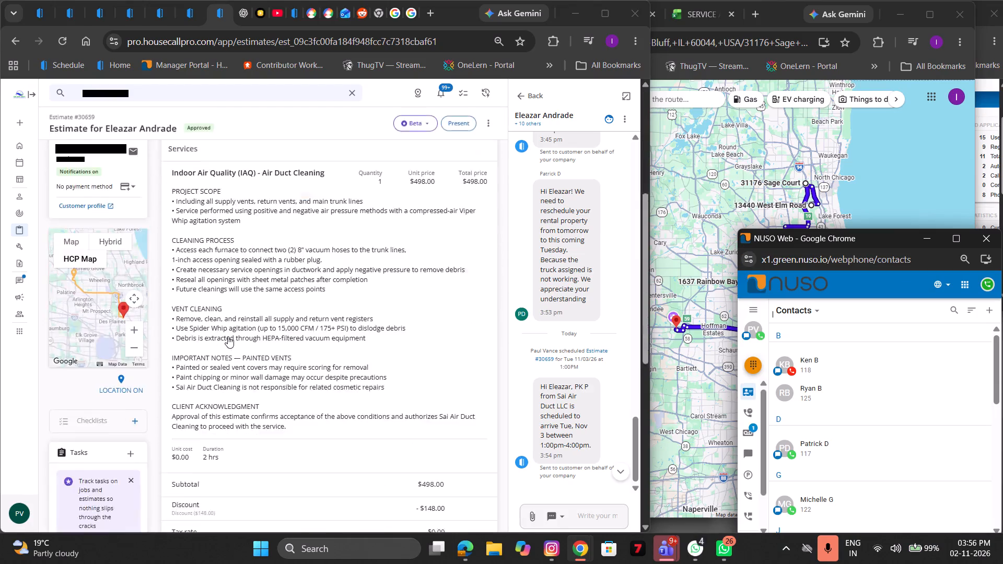
scroll(228, 336, down, 1)
scroll(228, 336, up, 5)
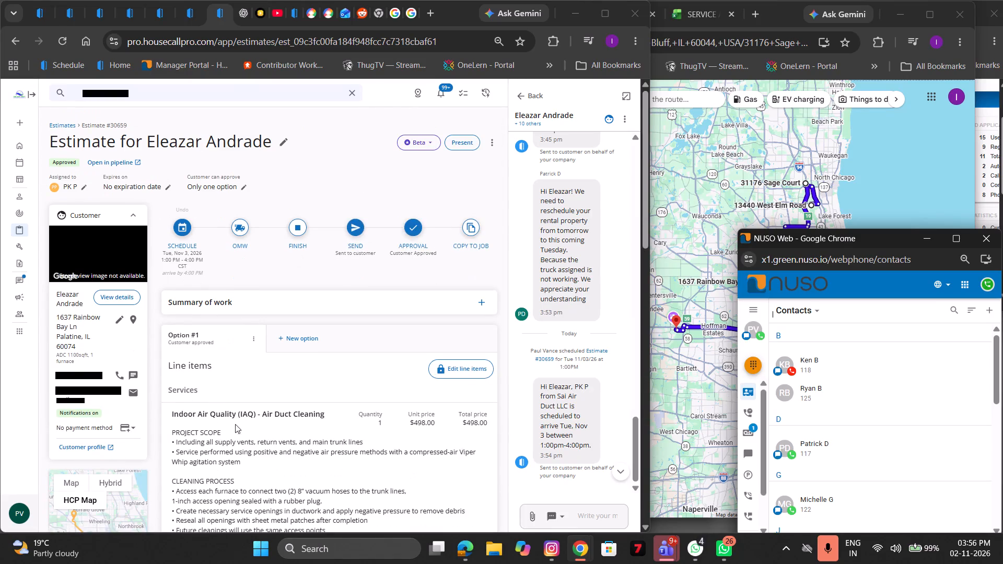
scroll(204, 407, right, 8)
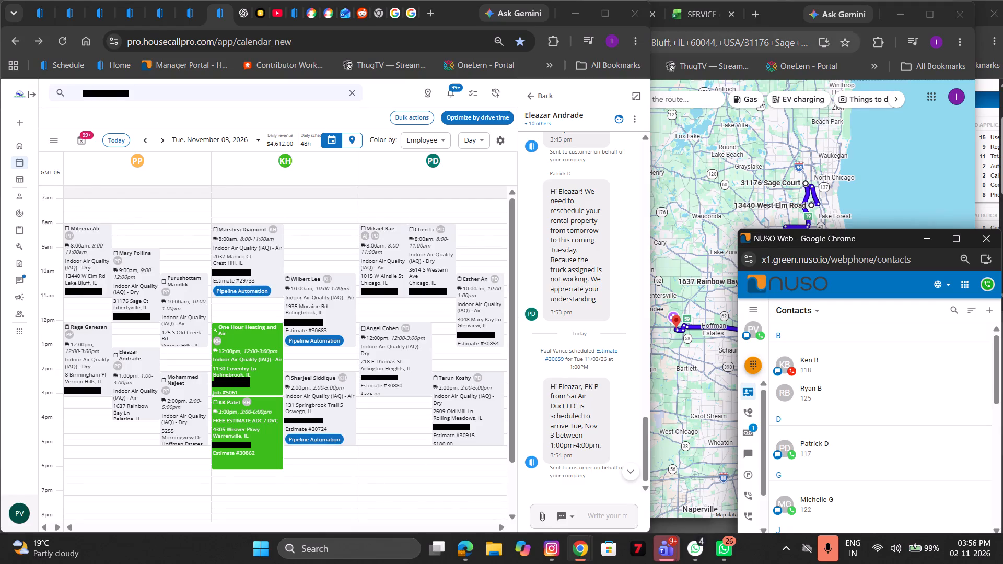
Bring up the SERVICE AREAS workbook beside the calendar, at the 3-Nov Truck 1 table of the November 2026 sheet.
click(769, 21)
click(701, 18)
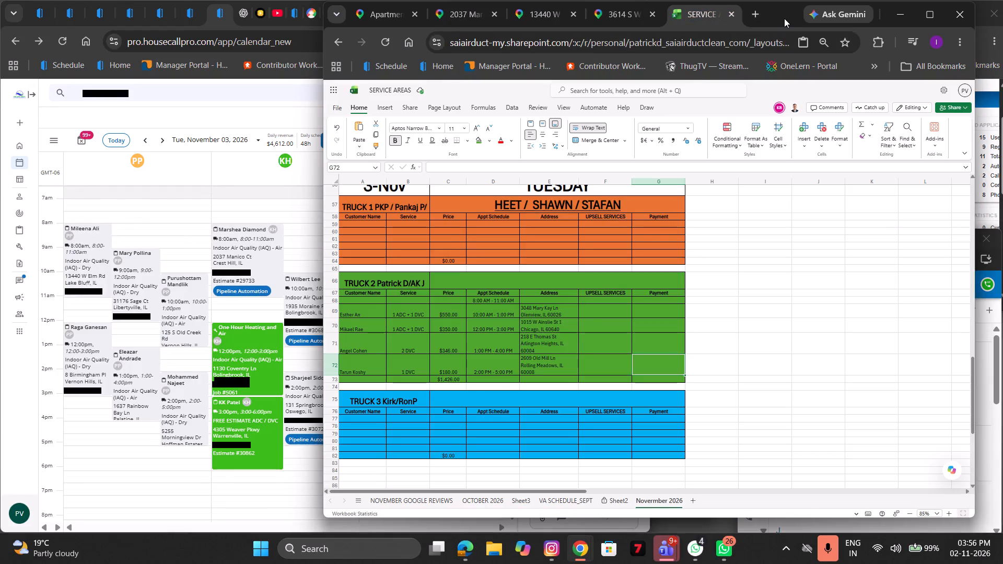
drag(786, 17, 813, 17)
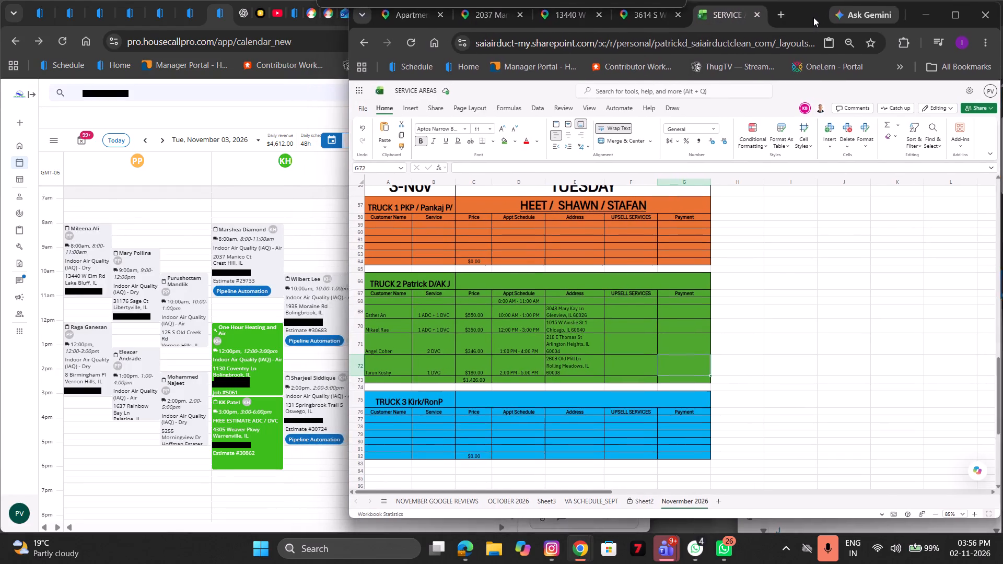
drag(813, 17, 820, 20)
scroll(567, 336, down, 1)
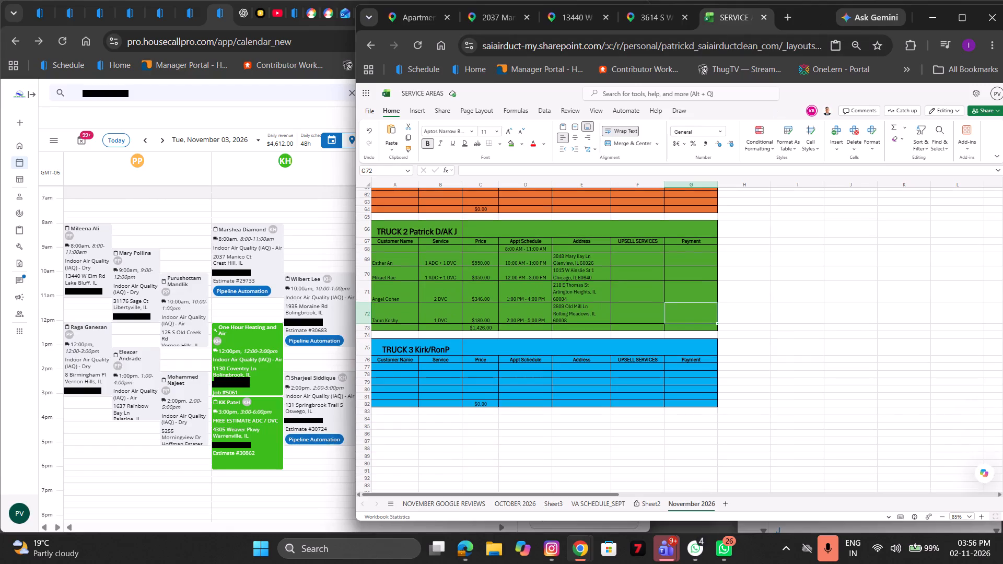
scroll(567, 336, down, 1)
scroll(480, 279, up, 1)
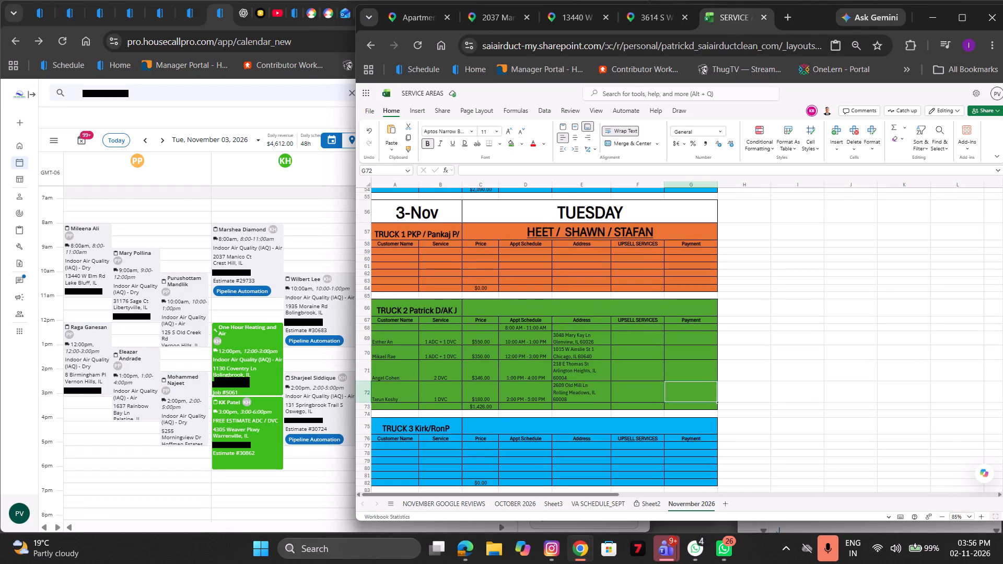
scroll(480, 279, up, 2)
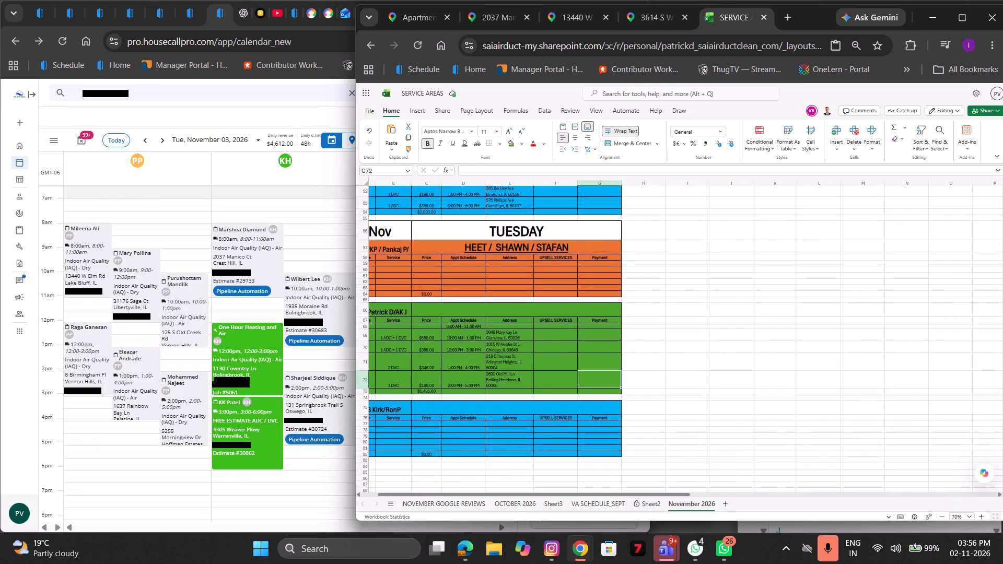
scroll(487, 299, right, 3)
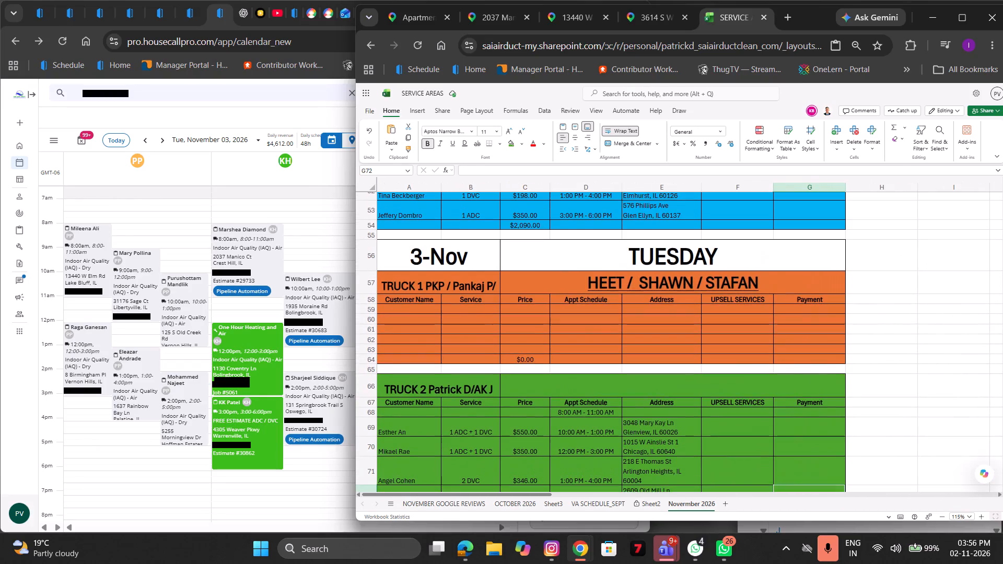
scroll(487, 299, right, 1)
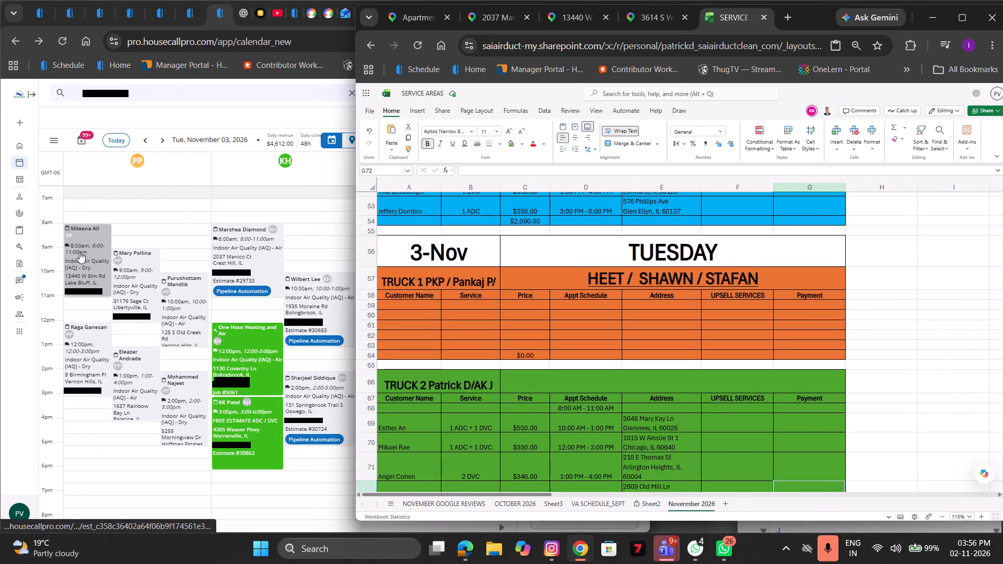
Open PP's 8:00am–11:00am estimate in Lake Bluff from the calendar and copy the customer's name and address.
click(79, 252)
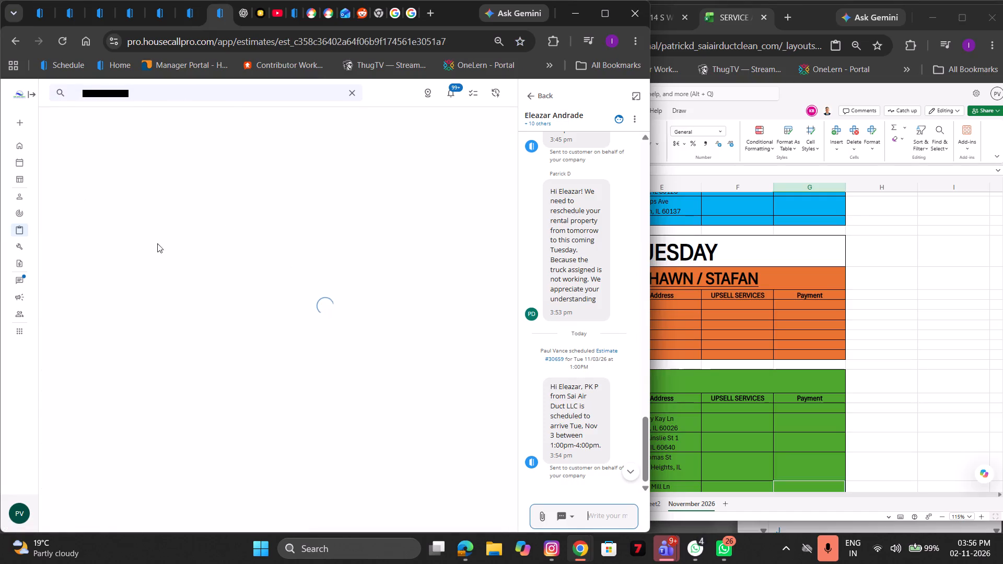
click(80, 302)
drag(80, 302, 56, 295)
key(ctrl+c)
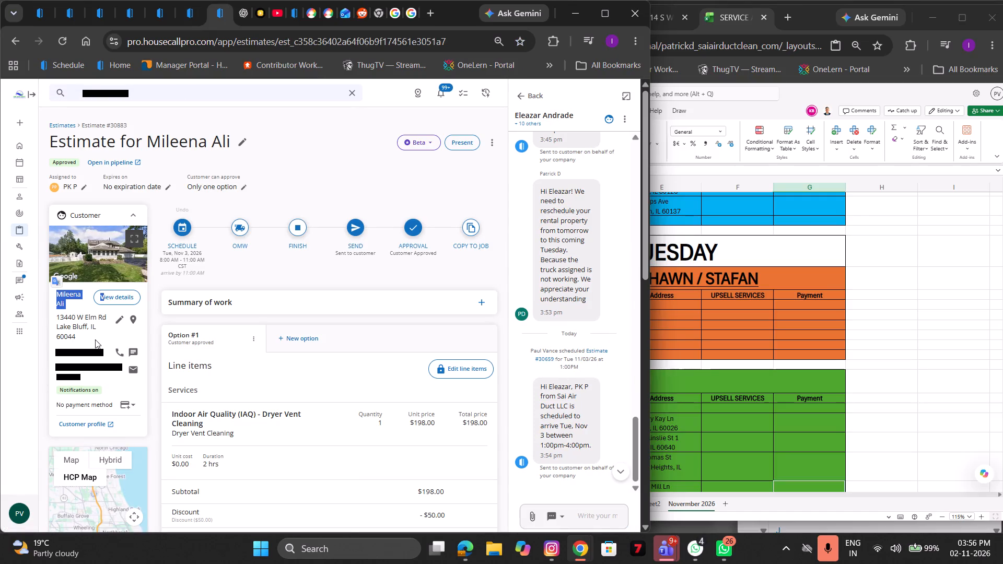
drag(95, 339, 51, 319)
key(ctrl+c)
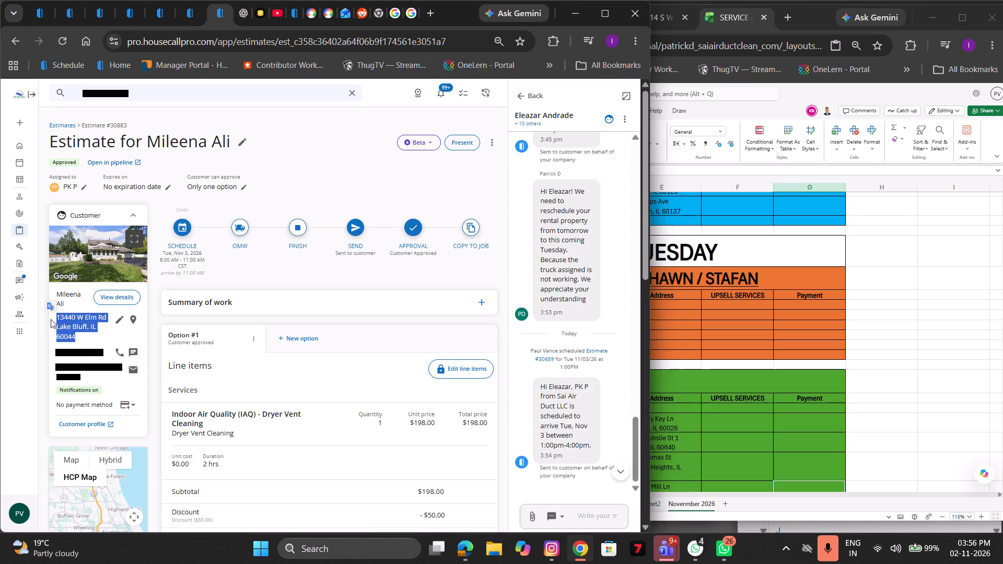
Enter $148 as the price in the first row of the 3-Nov Truck 1 table.
scroll(273, 406, down, 2)
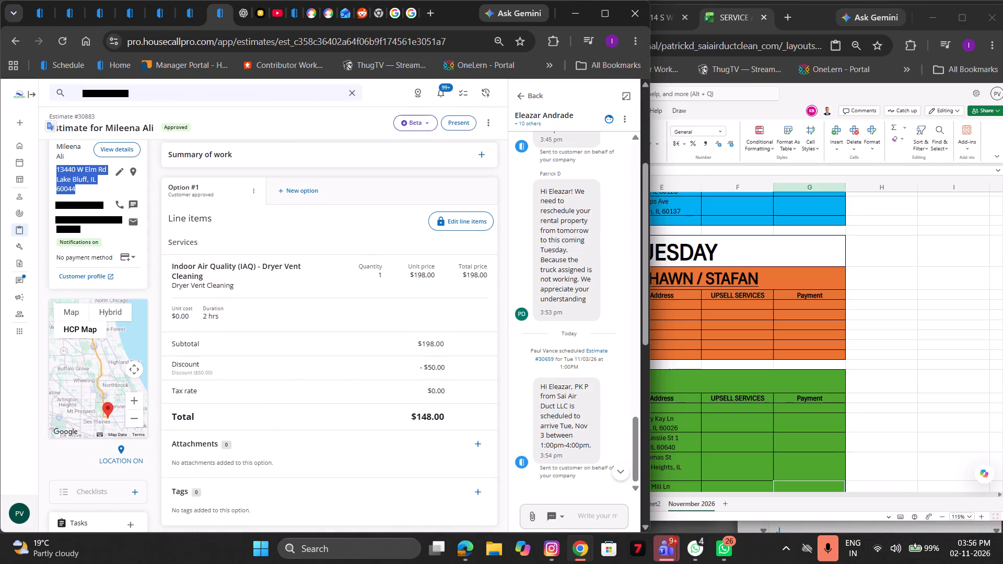
click(720, 302)
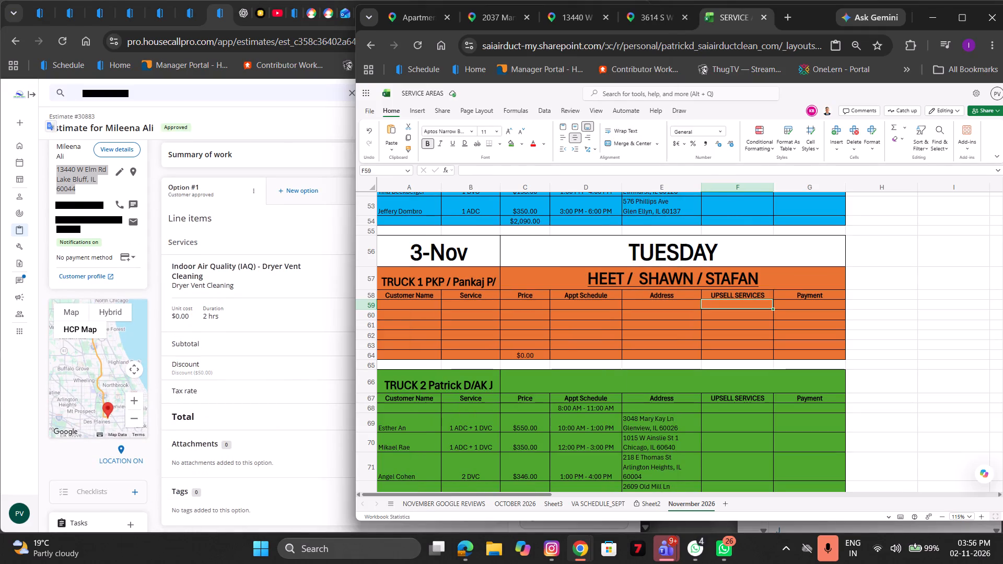
scroll(633, 311, up, 1)
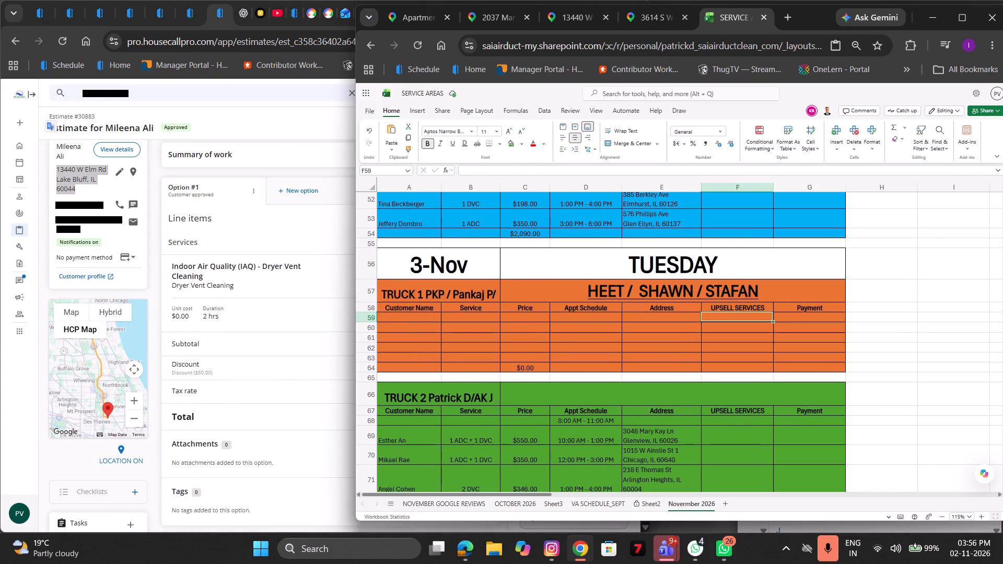
scroll(179, 312, up, 2)
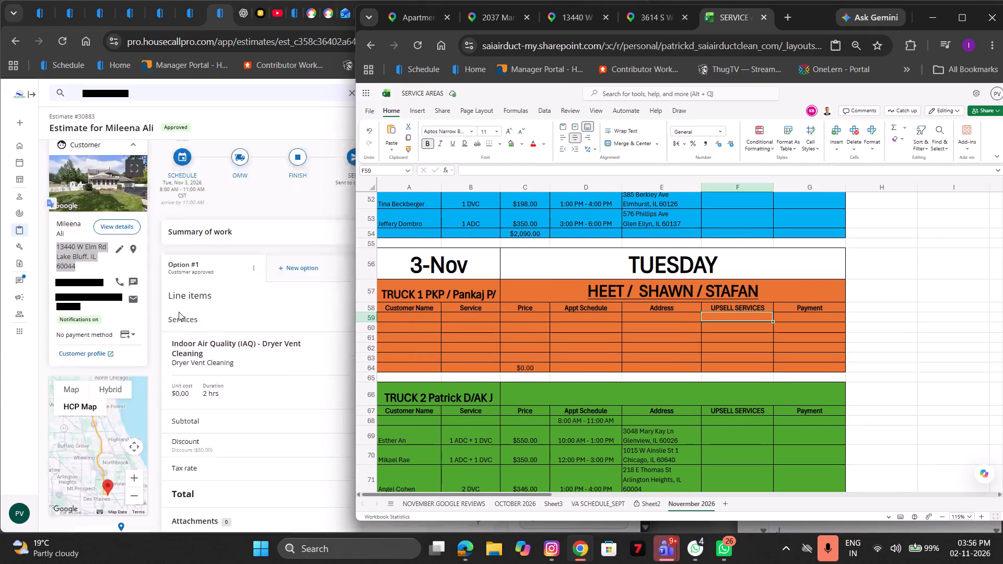
scroll(179, 312, up, 2)
scroll(179, 312, down, 1)
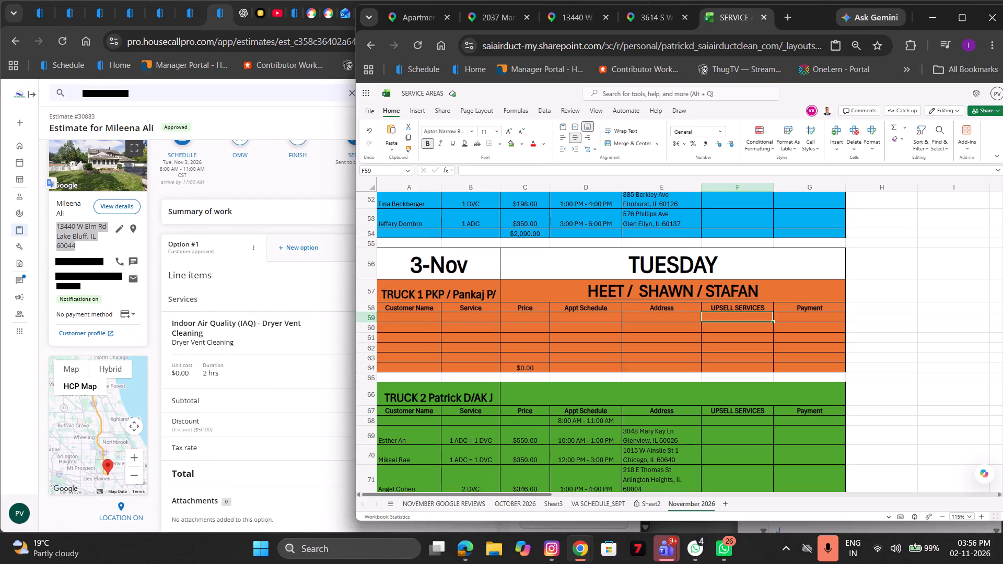
double_click(465, 317)
double_click(509, 316)
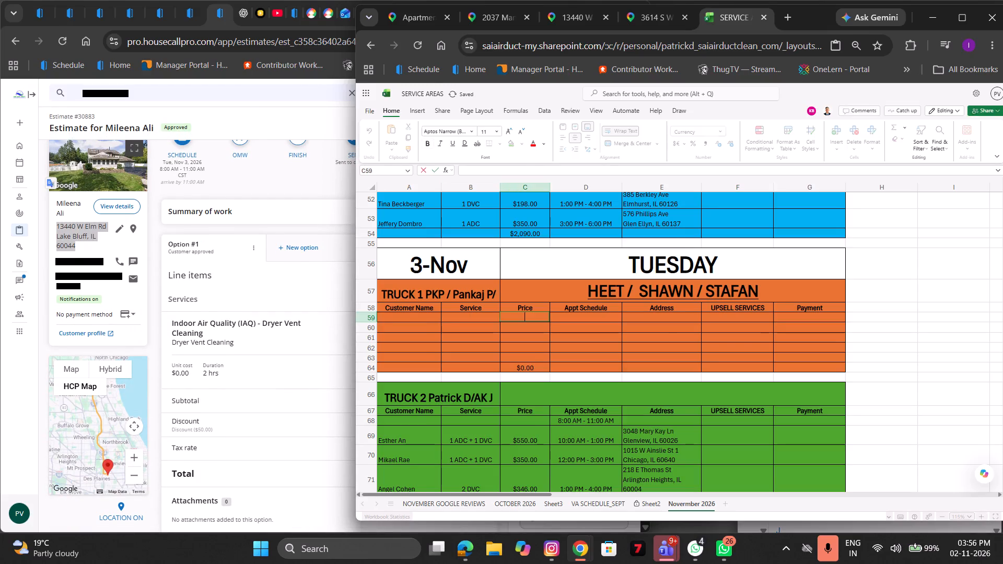
click(240, 354)
click(702, 316)
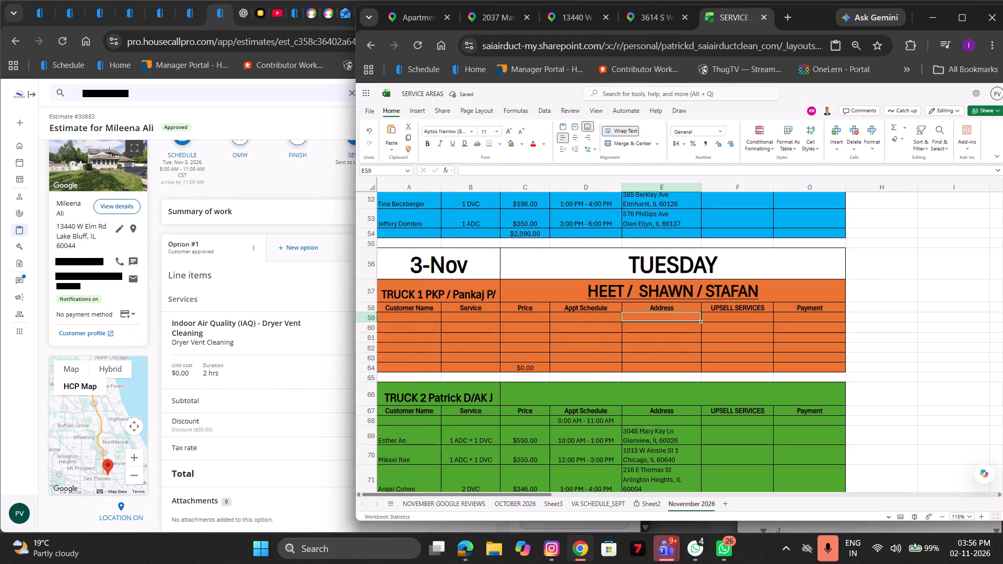
double_click(533, 318)
text($148)
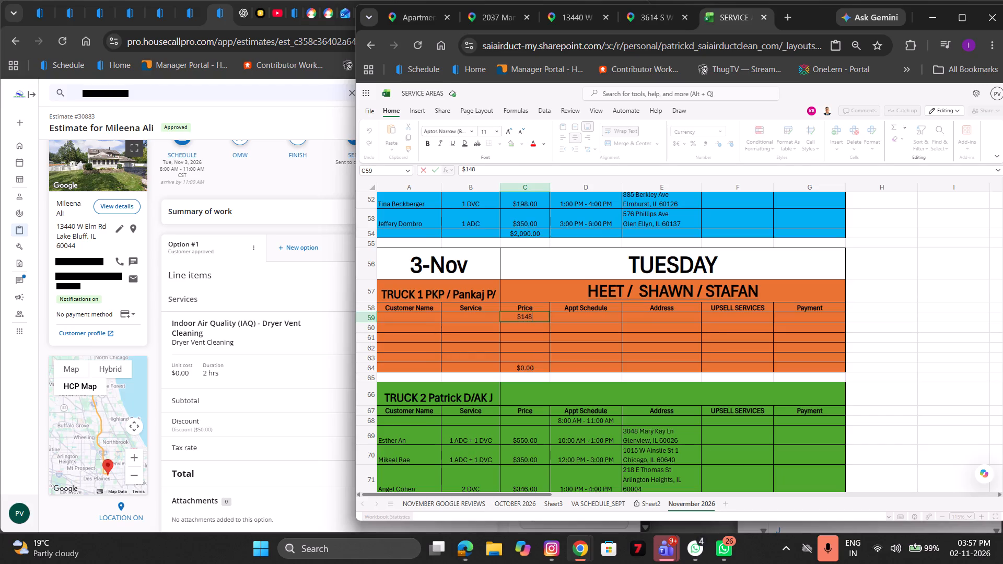
double_click(655, 322)
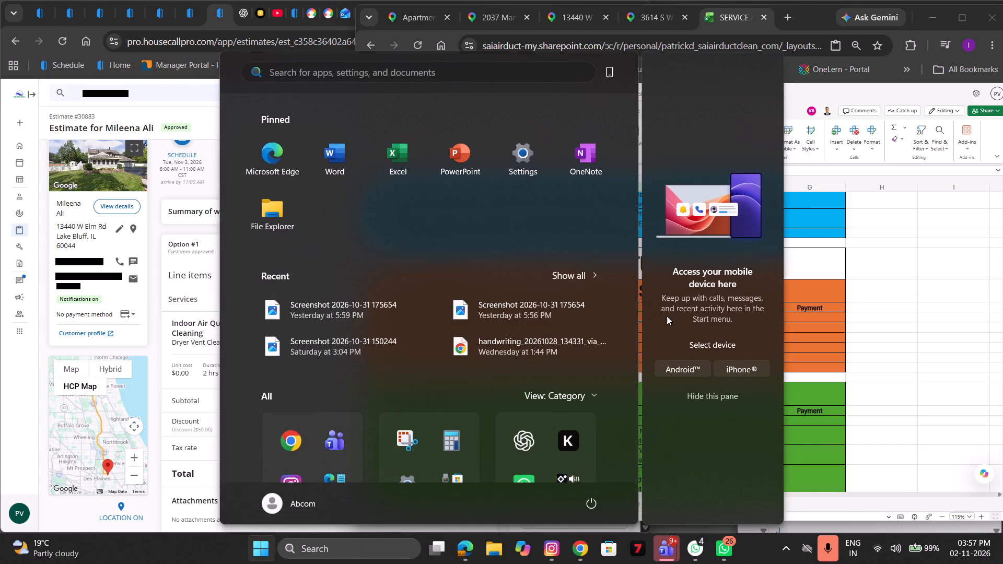
click(862, 305)
Copy the five appointment windows, 8:00 AM - 11:00 AM through 3:00 PM - 6:00 PM, from the Truck 3 table above into 3-Nov Truck 1's Appt Schedule column.
scroll(647, 280, up, 1)
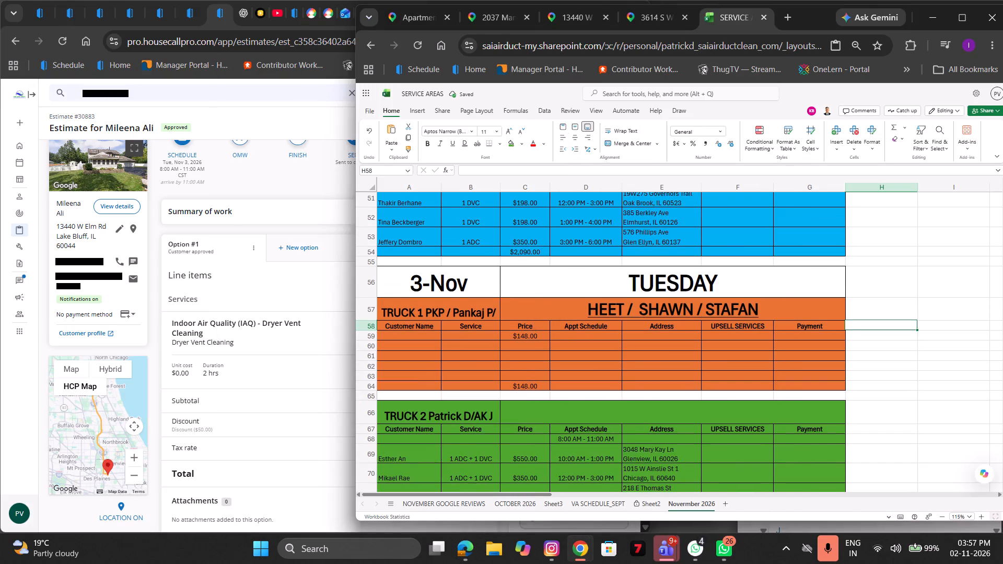
scroll(647, 280, right, 1)
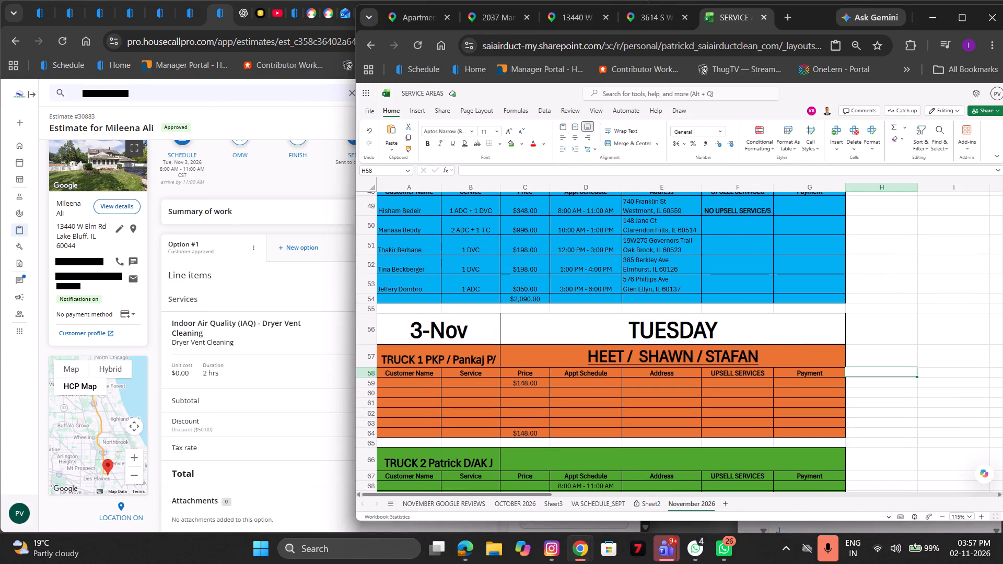
drag(571, 206, 591, 282)
key(ctrl+c)
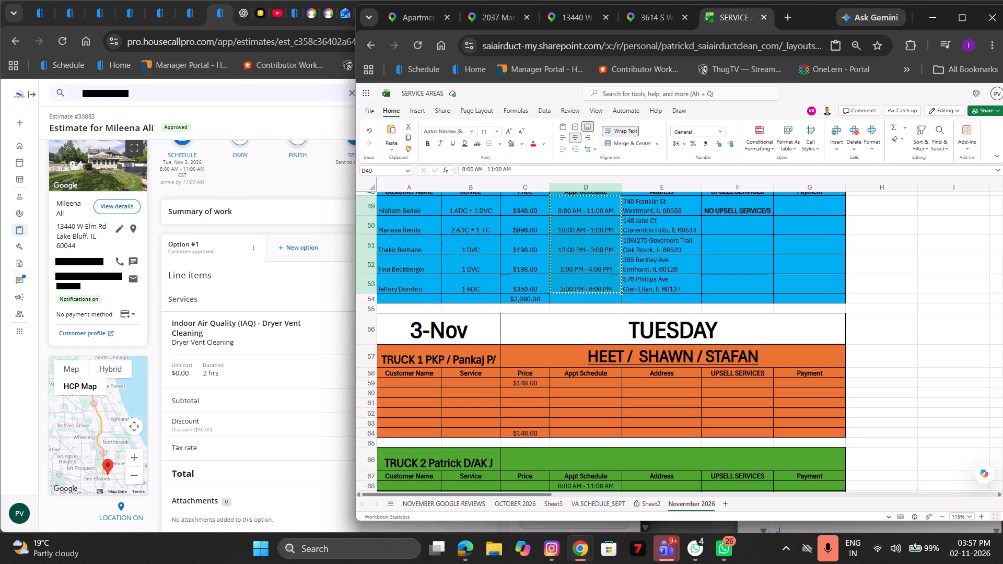
scroll(559, 377, up, 2)
scroll(174, 234, right, 1)
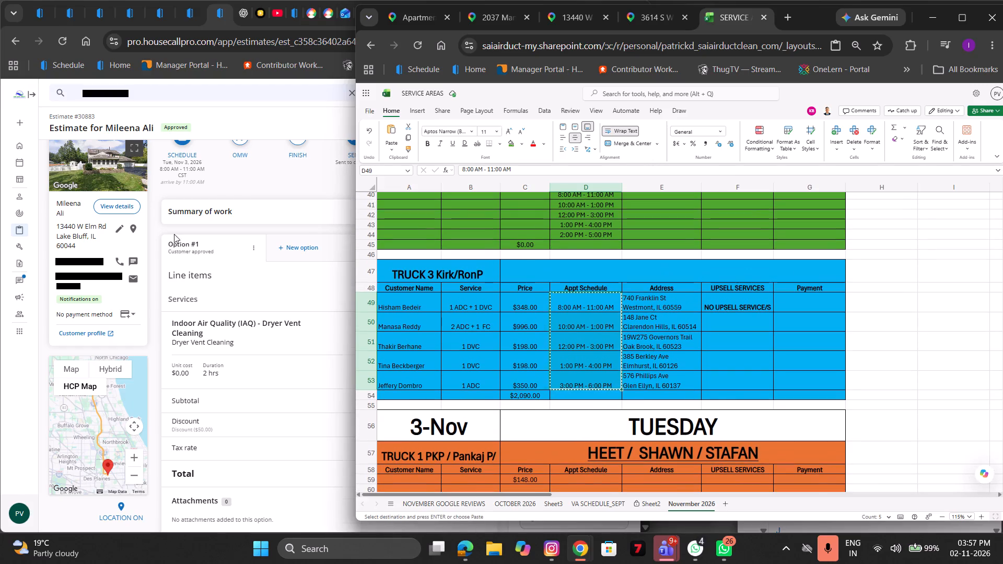
scroll(174, 234, right, 2)
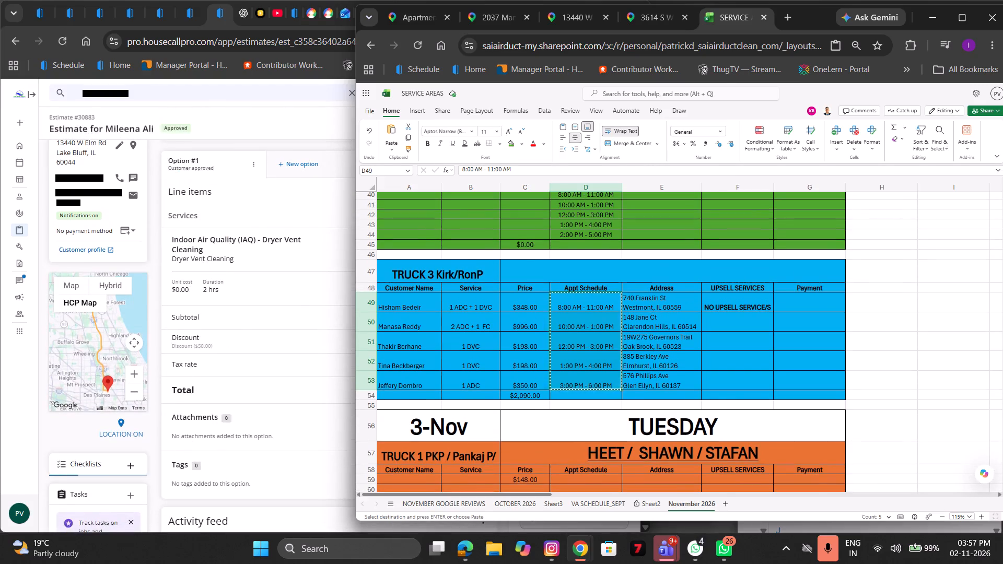
scroll(564, 415, down, 2)
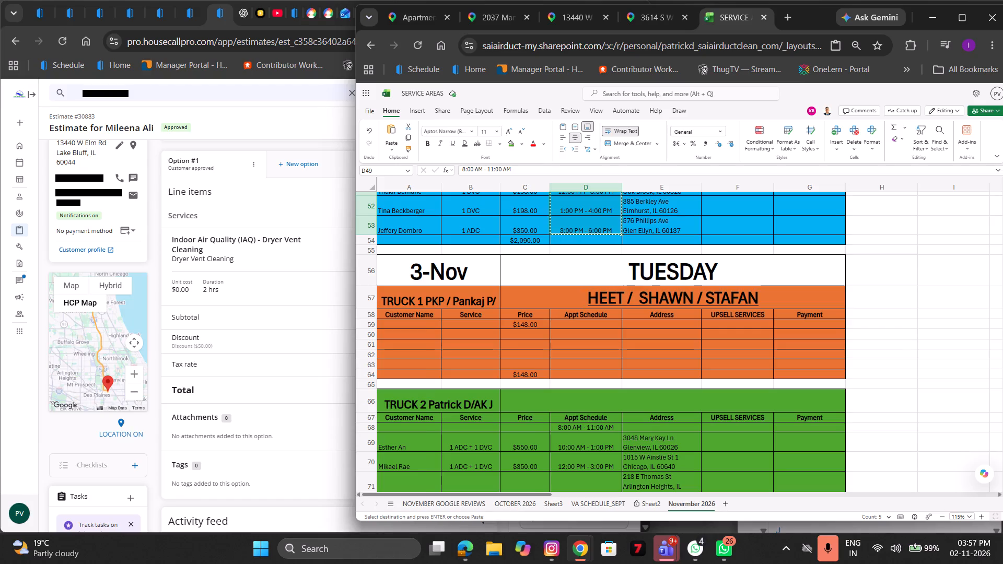
drag(588, 325, 586, 366)
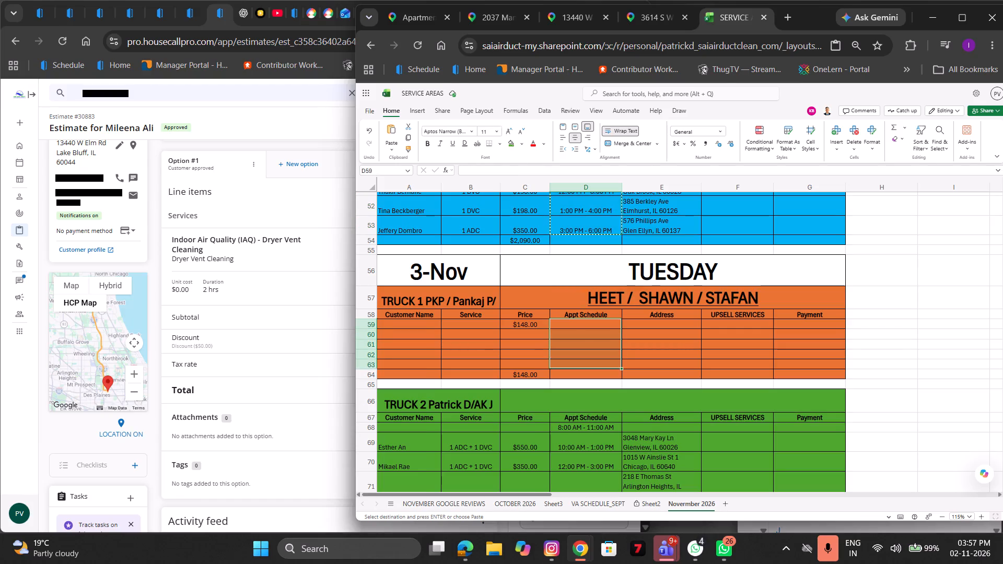
key(ctrl+v)
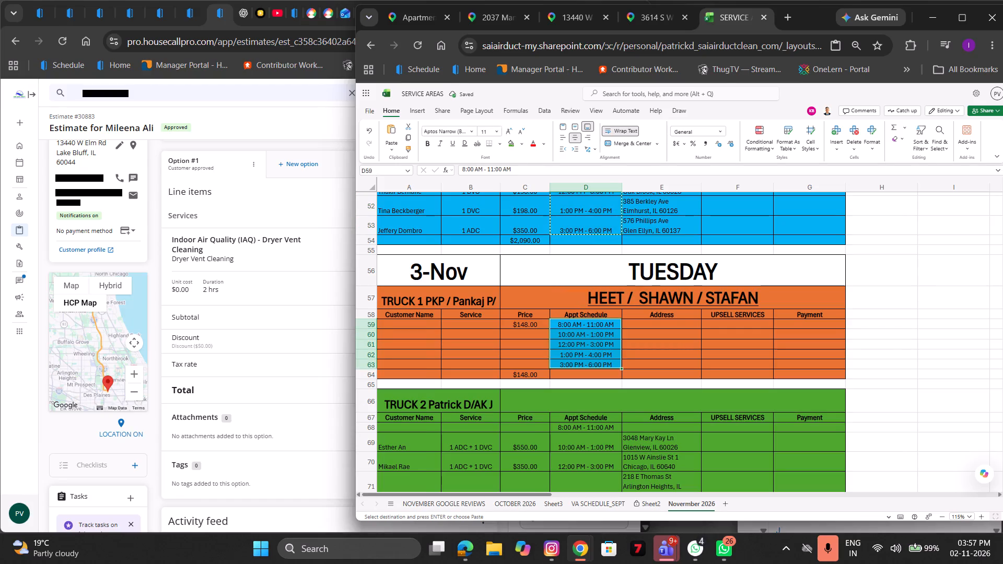
click(654, 354)
Fill the five pasted appointment time cells with orange to match the rest of the 3-Nov Truck 1 table.
scroll(654, 354, up, 1)
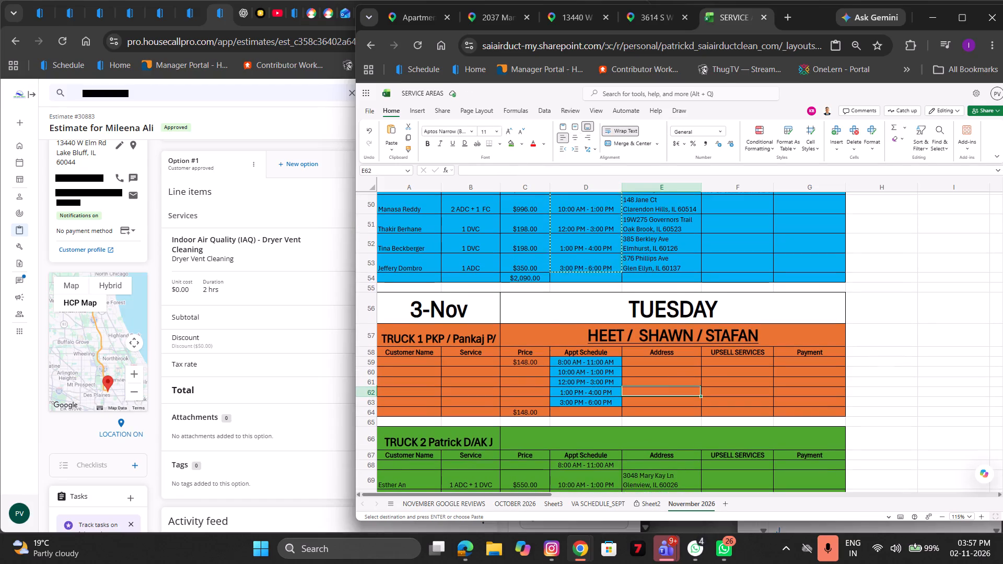
drag(589, 361, 589, 400)
click(523, 147)
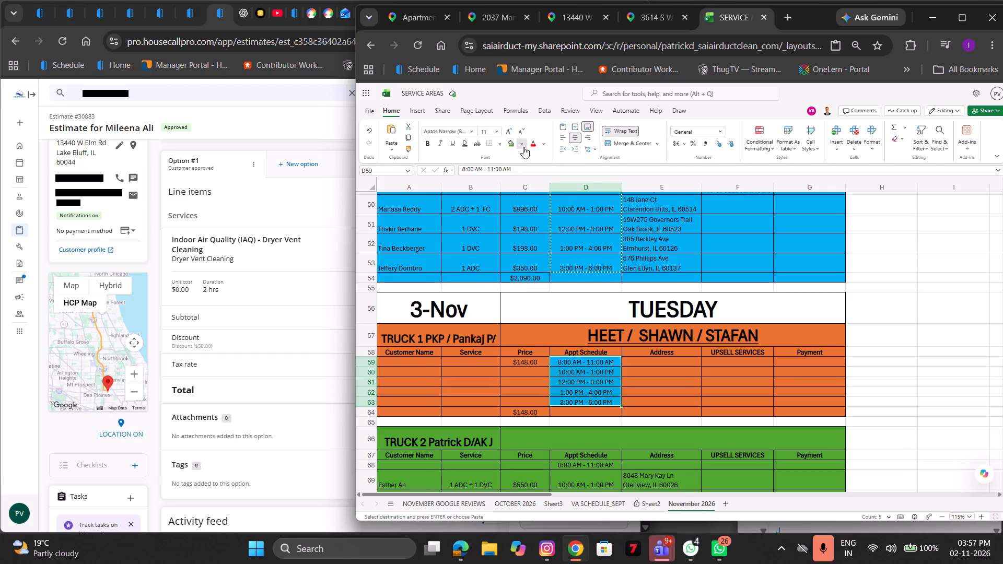
click(566, 170)
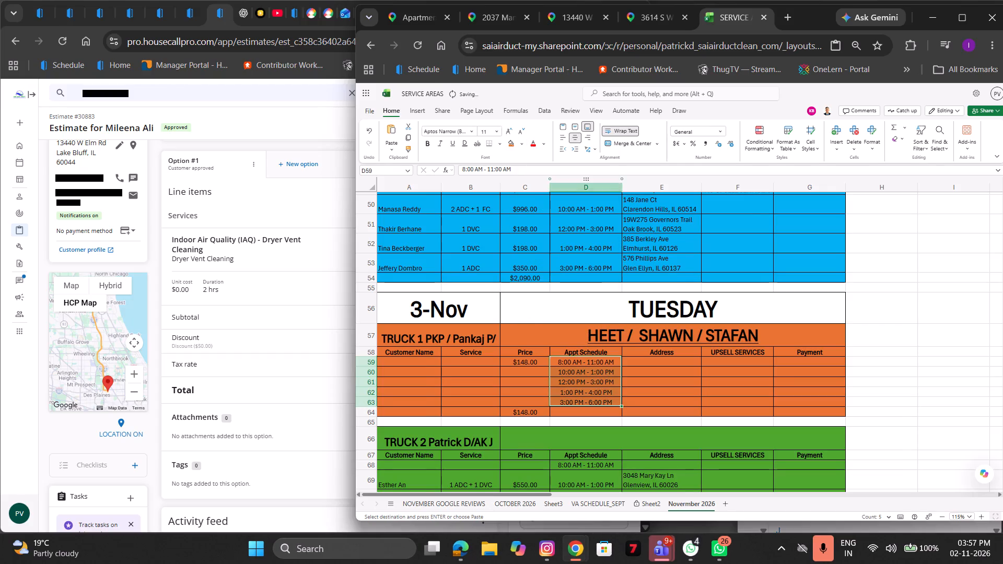
Paste the copied Lake Bluff customer's address and name from the clipboard history into the first row of the 3-Nov Truck 1 table.
double_click(652, 359)
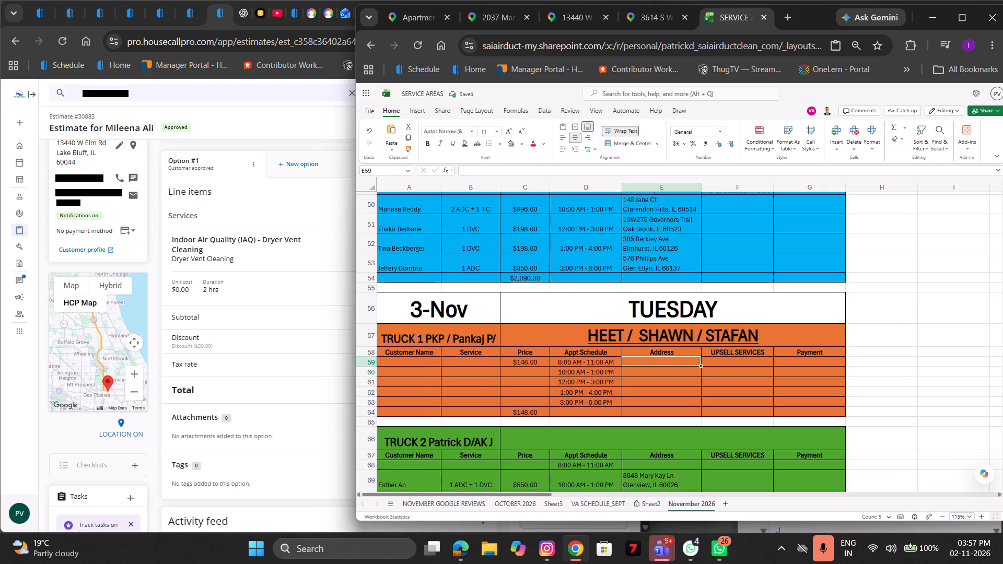
key(super+v)
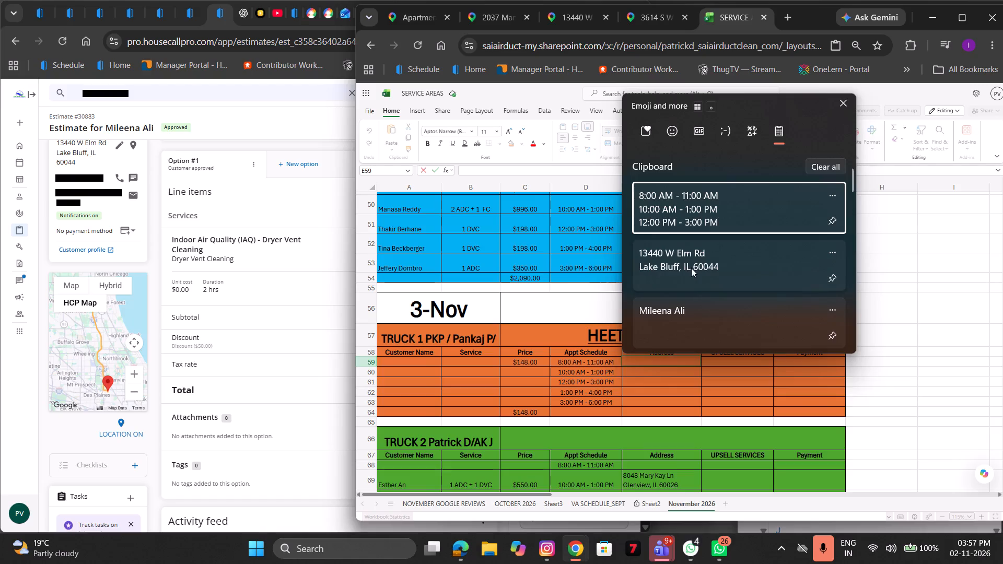
click(691, 268)
key(ctrl+v)
click(637, 404)
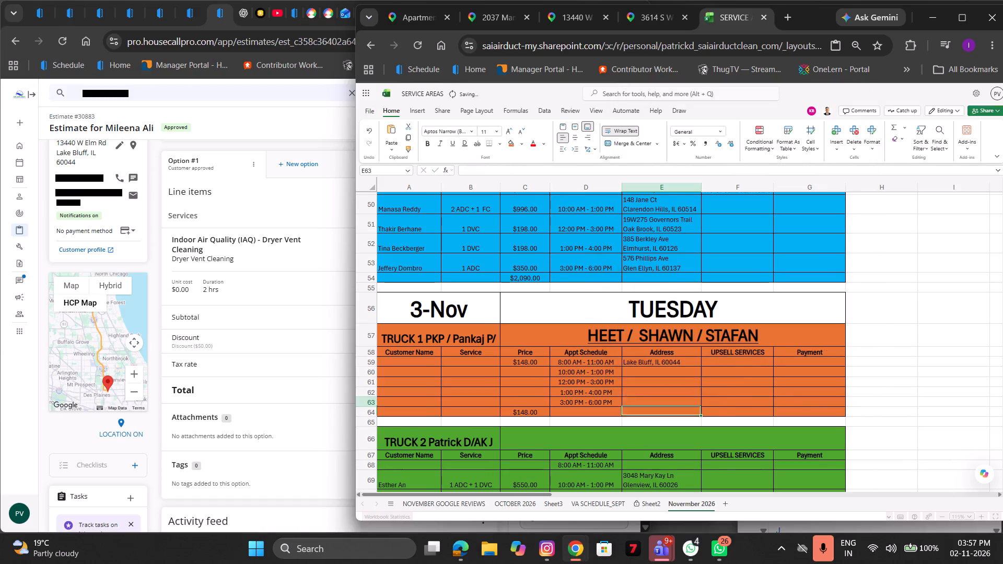
double_click(425, 371)
key(super+v)
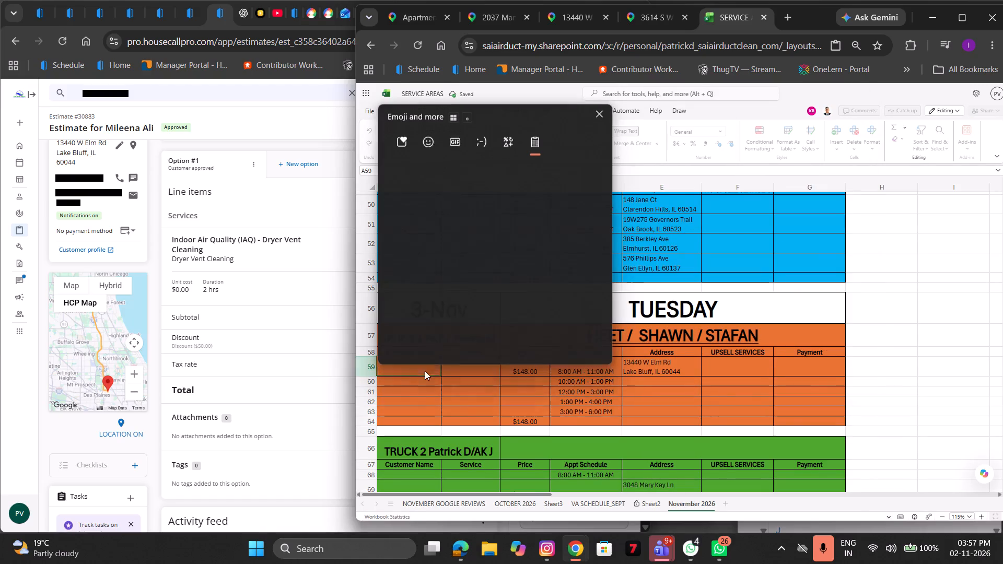
scroll(456, 294, down, 1)
click(476, 273)
key(ctrl+v)
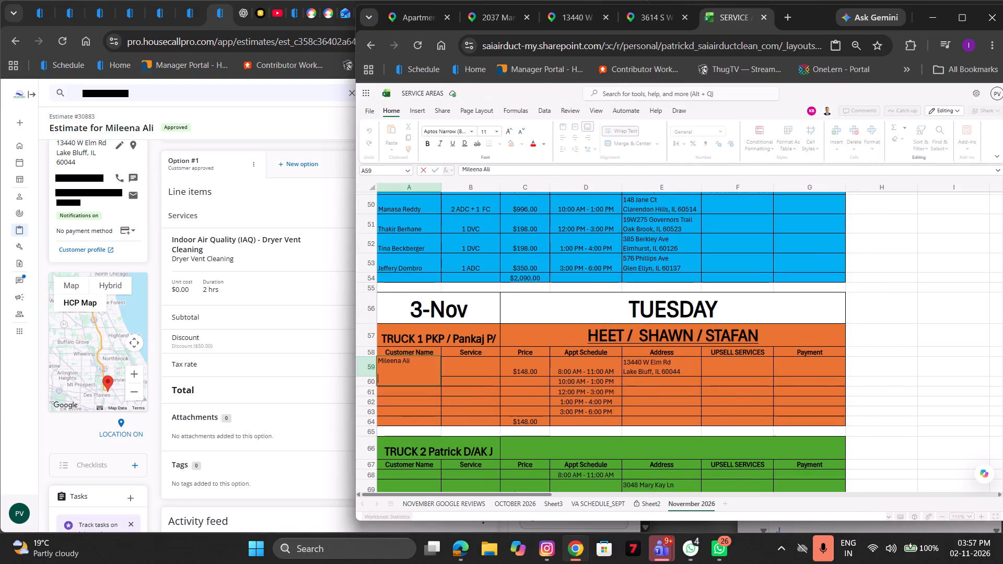
Enter 1 DVC as the service in the first row of the 3-Nov Truck 1 table.
click(485, 369)
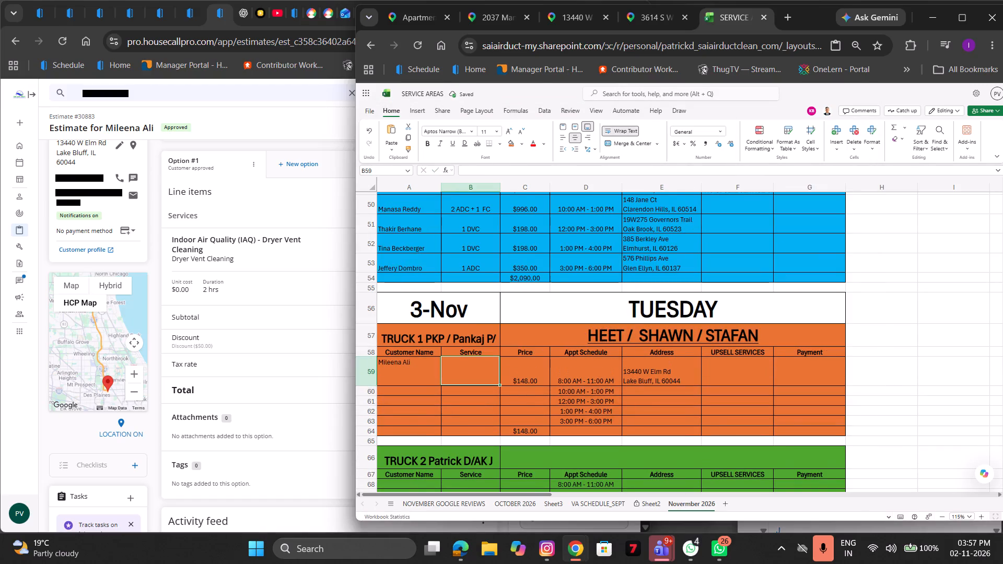
text(1 DVC)
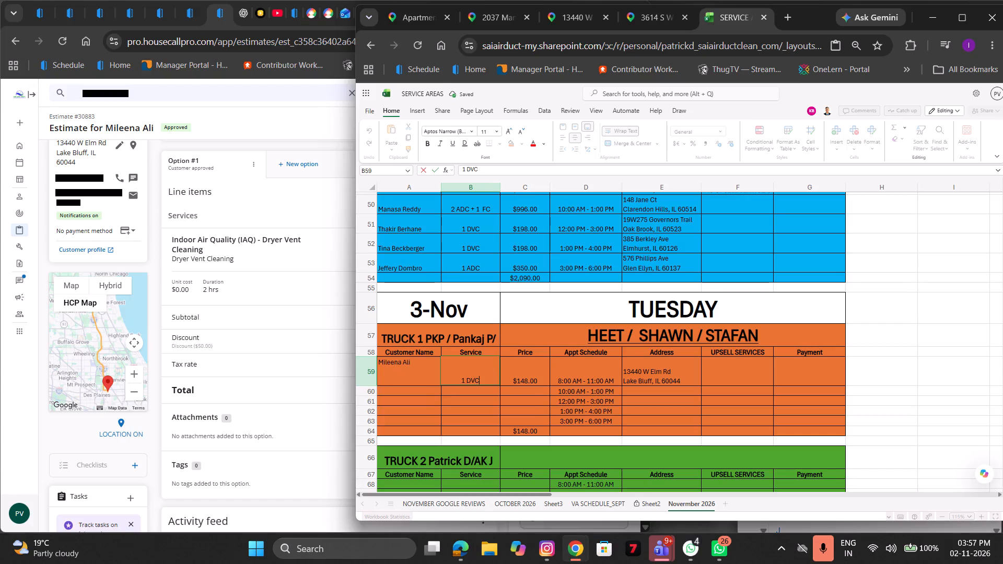
click(423, 392)
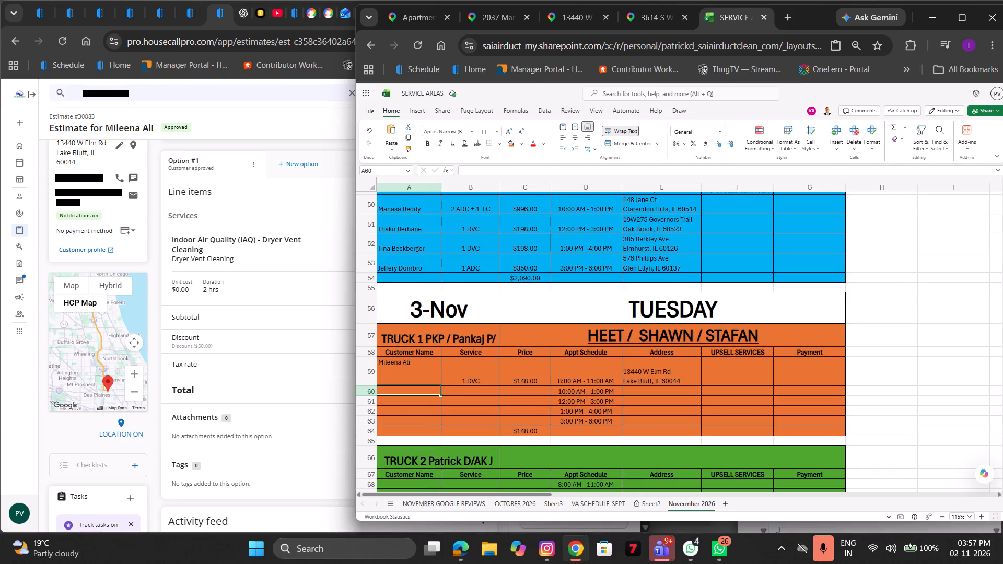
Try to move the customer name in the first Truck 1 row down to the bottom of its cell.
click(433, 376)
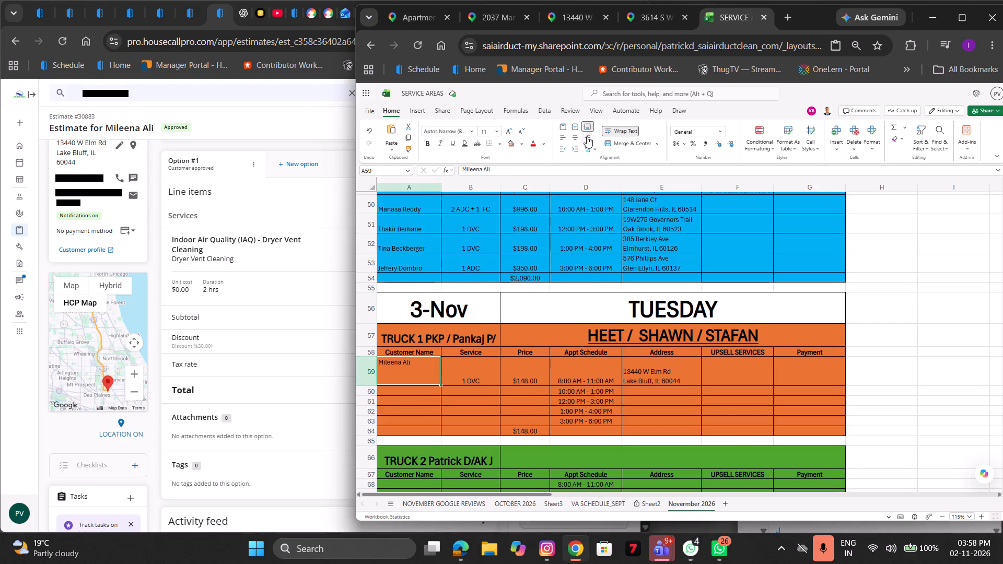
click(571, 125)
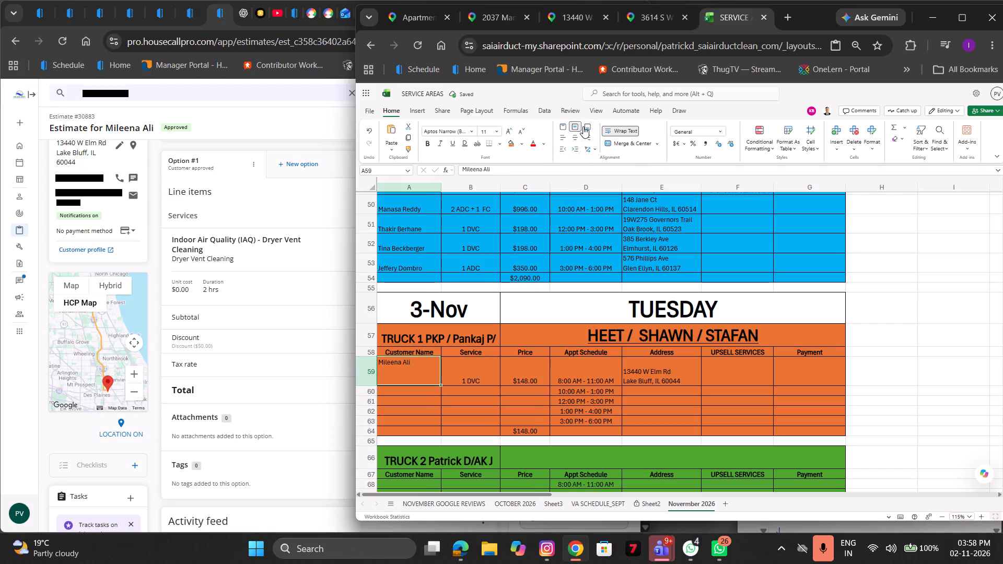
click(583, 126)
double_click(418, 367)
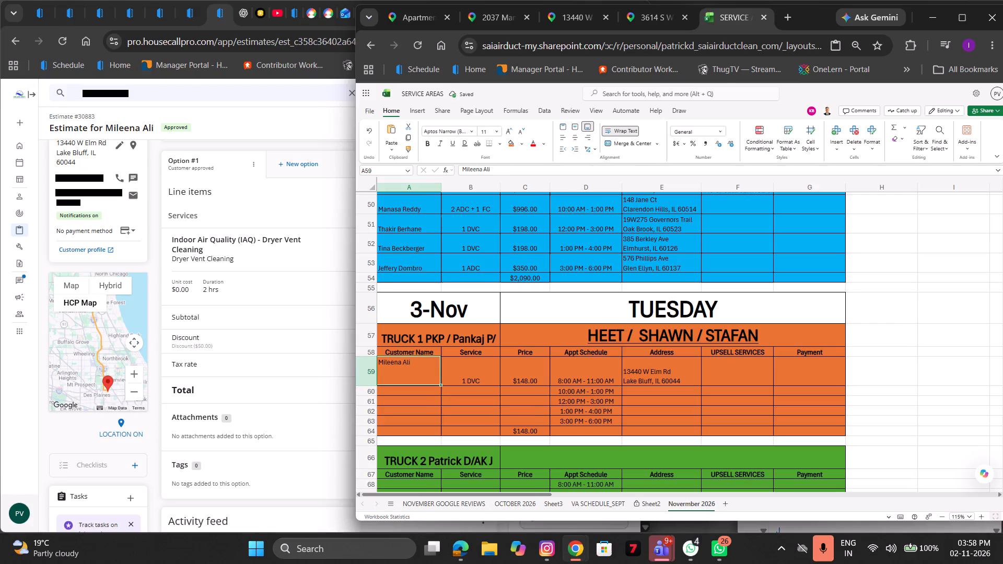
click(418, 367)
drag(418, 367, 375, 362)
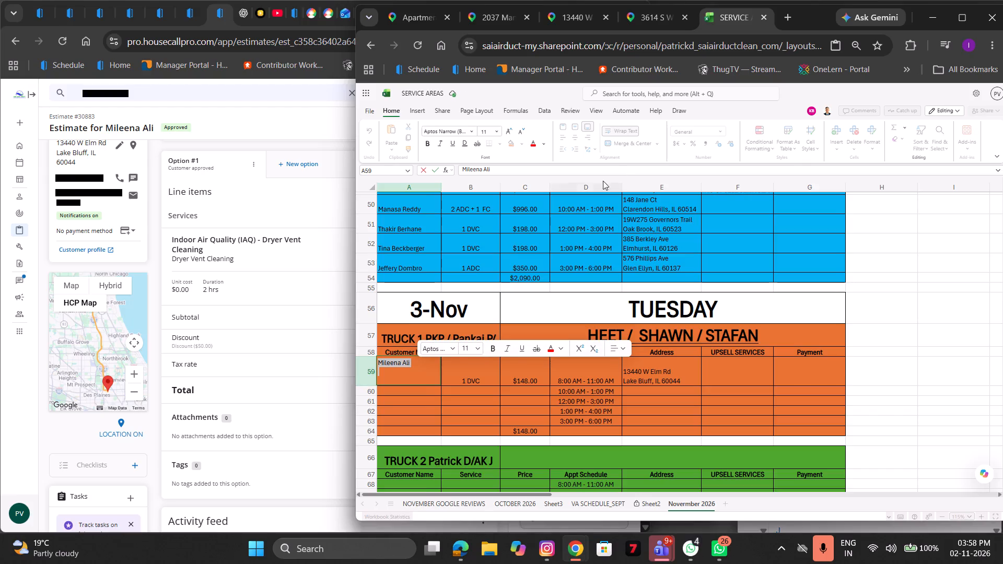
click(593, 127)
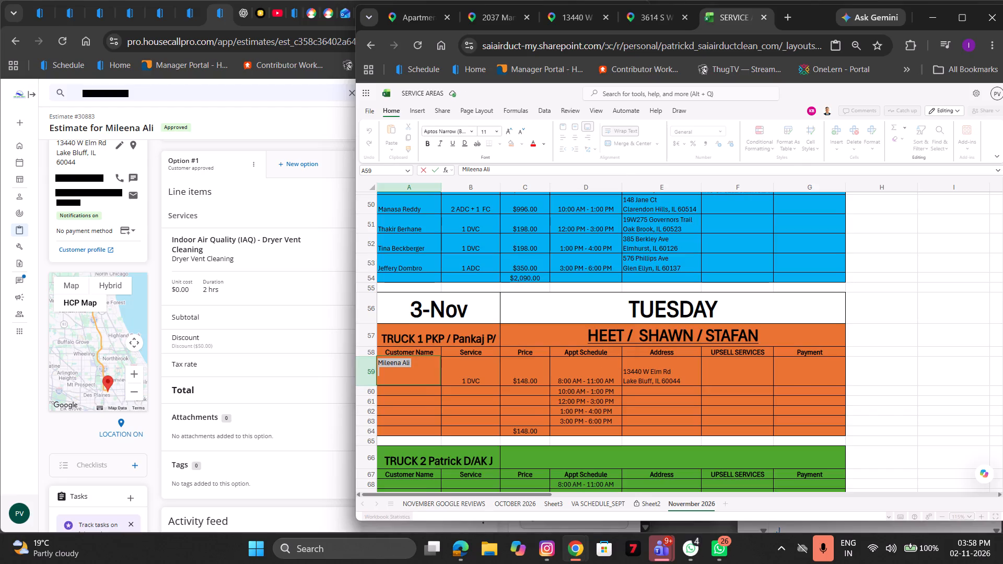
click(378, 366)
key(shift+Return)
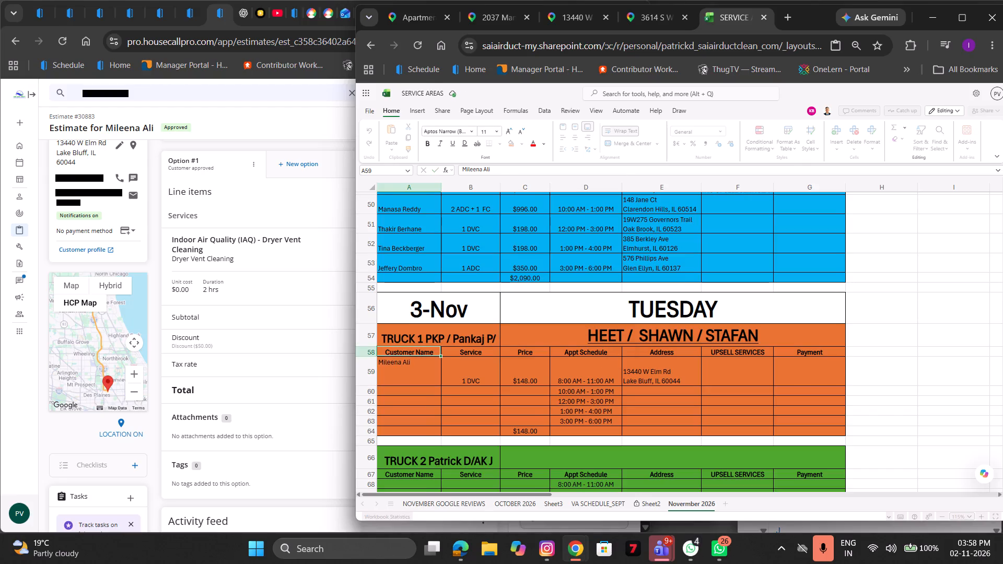
Centre the first Truck 1 row's customer name horizontally and apply middle vertical alignment to its cell.
click(387, 377)
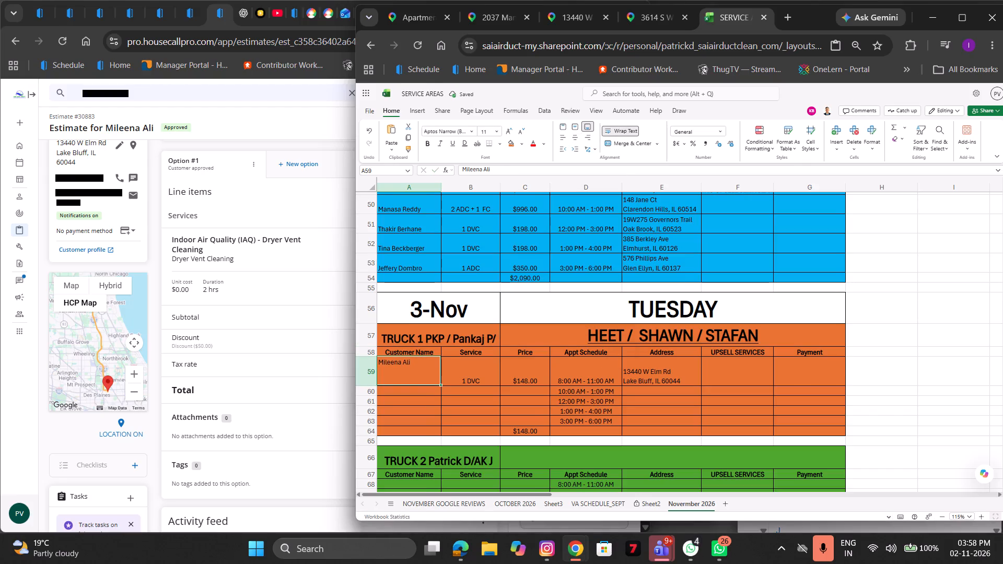
click(578, 139)
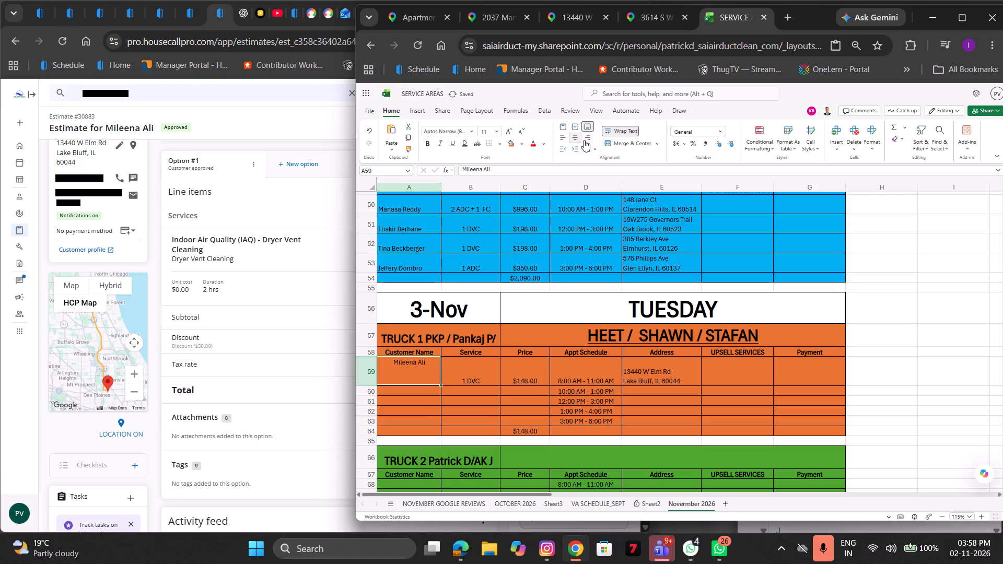
click(587, 138)
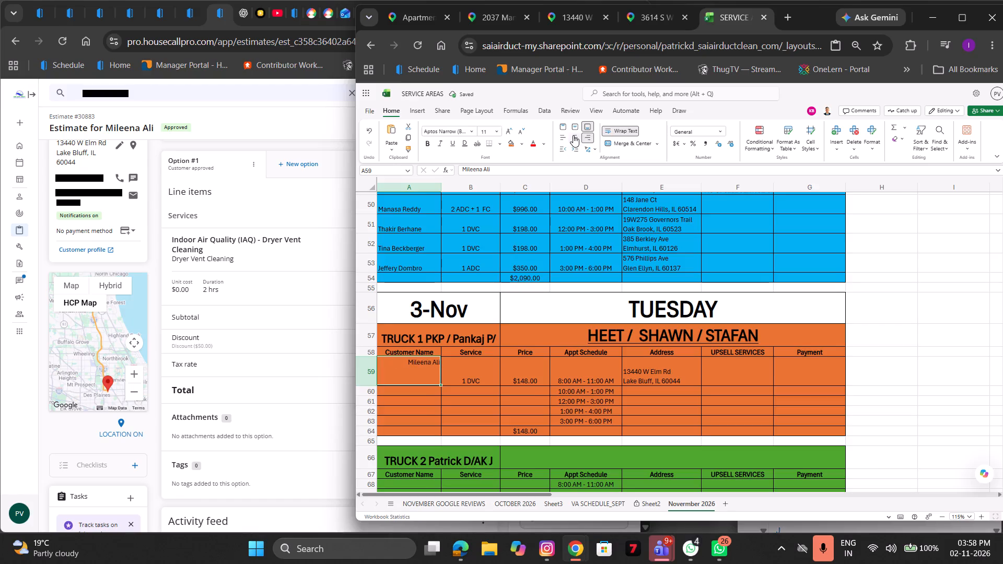
click(573, 135)
click(573, 124)
click(470, 379)
Return to the calendar, open PP's 9:00am–12:00pm estimate in Libertyville, and copy the customer's name and address.
scroll(186, 309, up, 6)
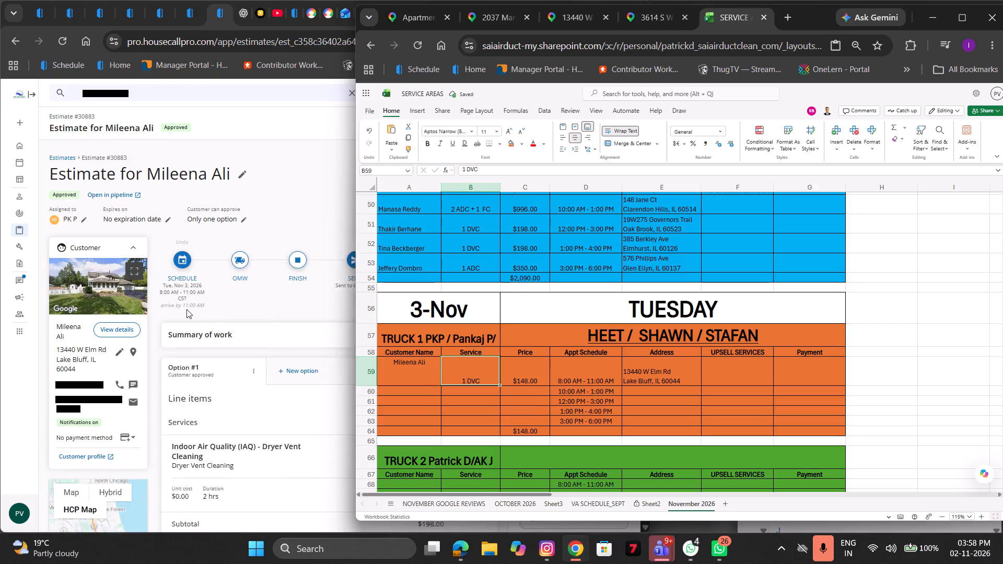
click(209, 410)
scroll(209, 410, right, 6)
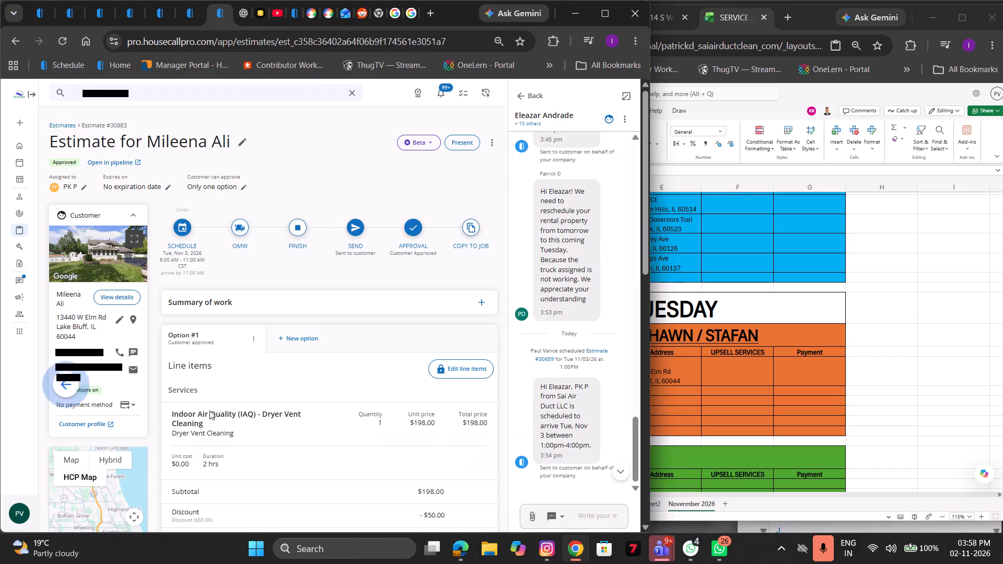
scroll(209, 410, right, 1)
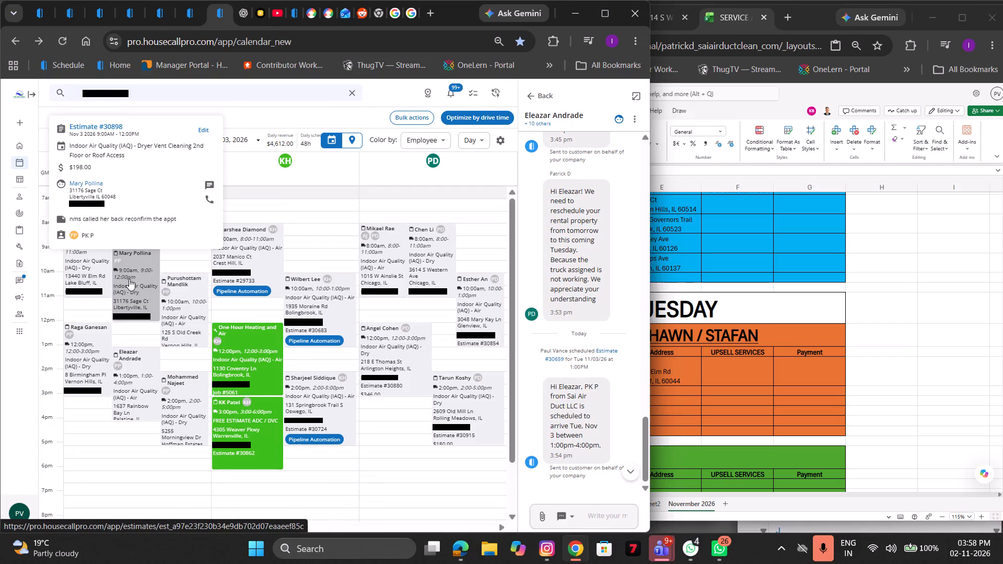
click(129, 279)
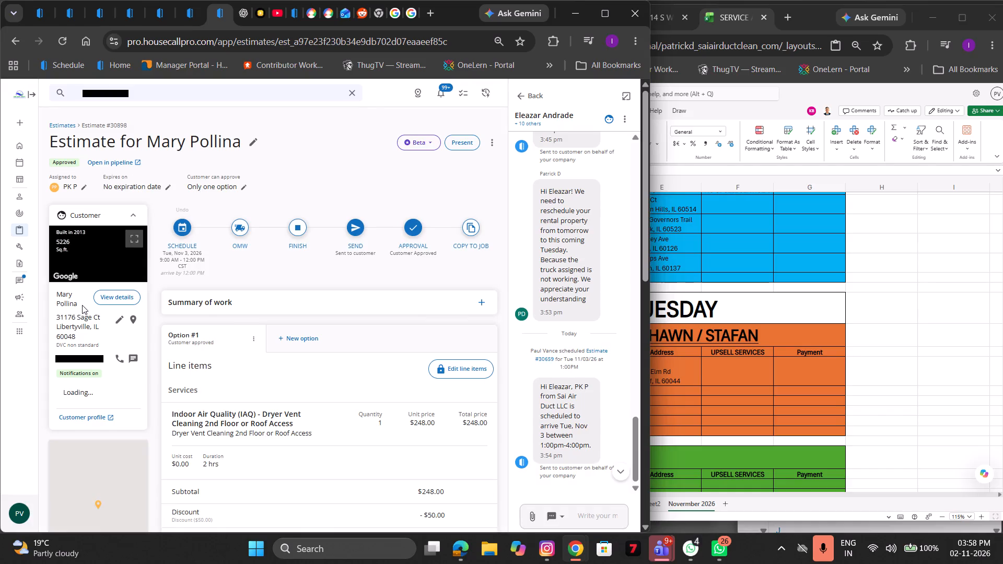
drag(82, 305, 55, 295)
key(ctrl+c)
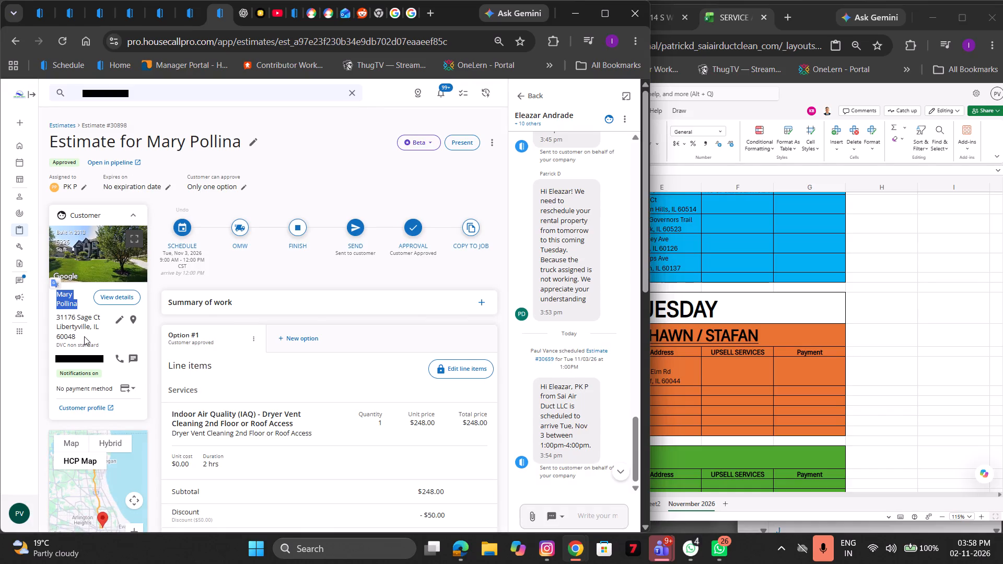
drag(84, 336, 53, 318)
key(ctrl+c)
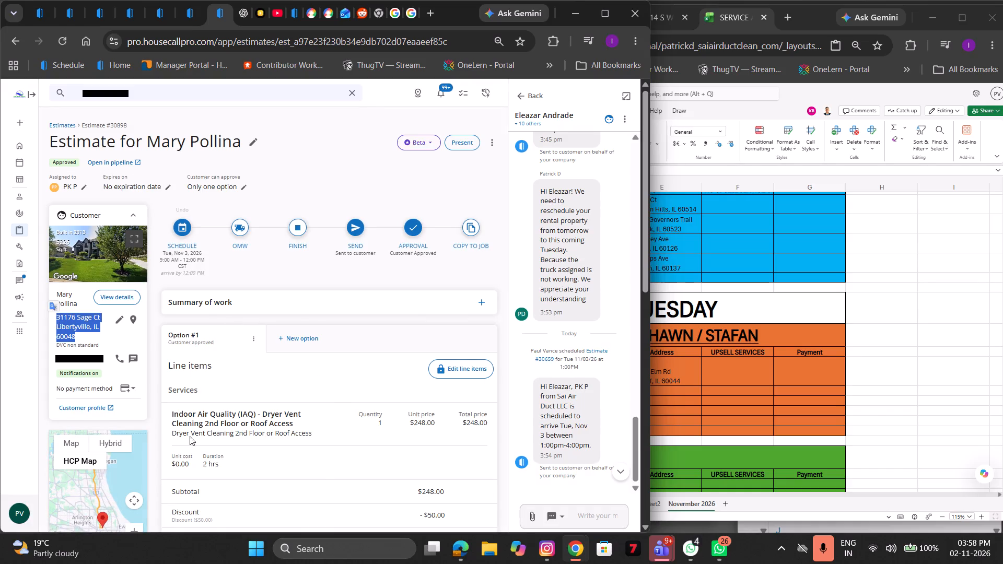
Check the Libertyville estimate's services and total, and enter $198 as the price in the second row of the 3-Nov Truck 1 table.
scroll(217, 403, down, 2)
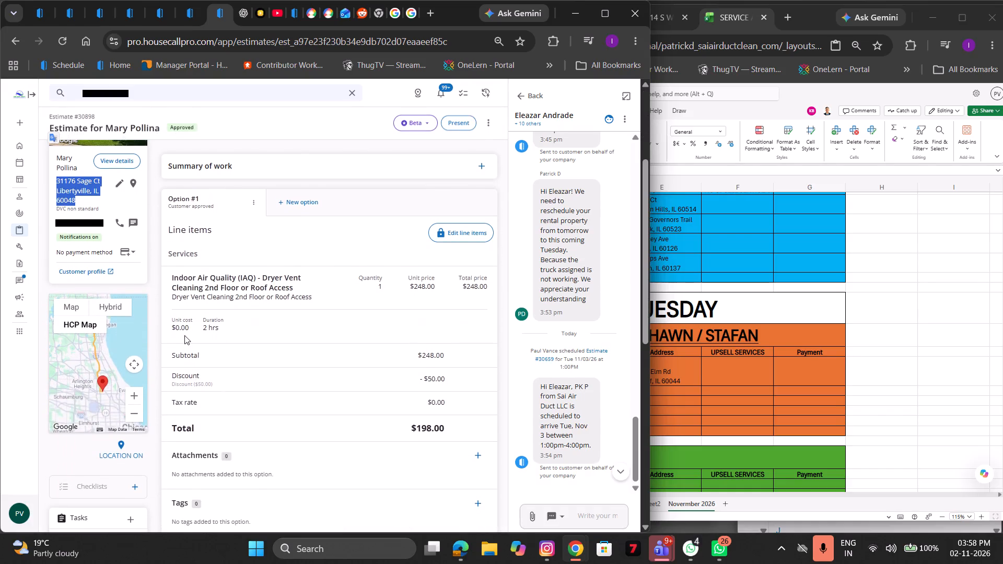
scroll(184, 335, down, 3)
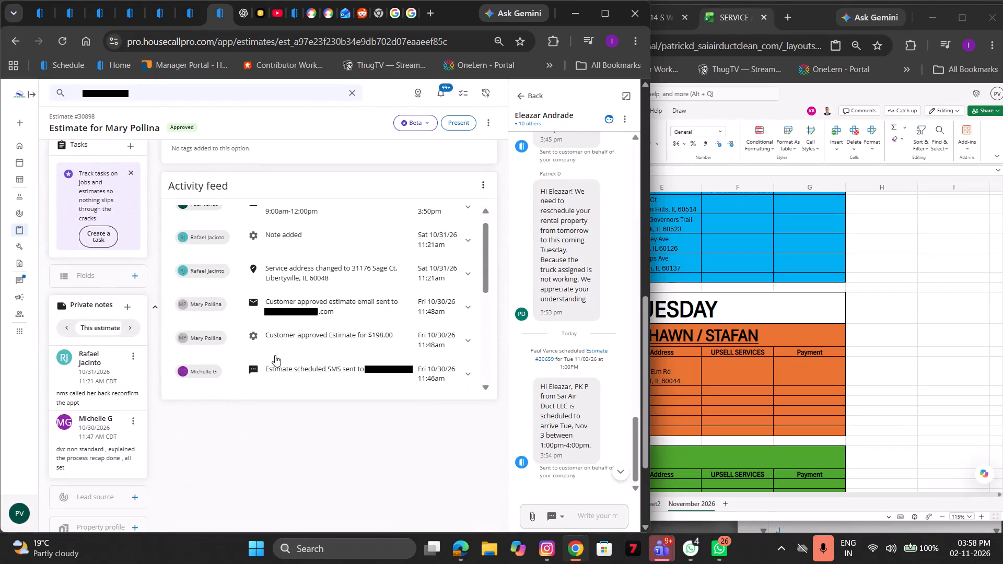
scroll(277, 339, up, 7)
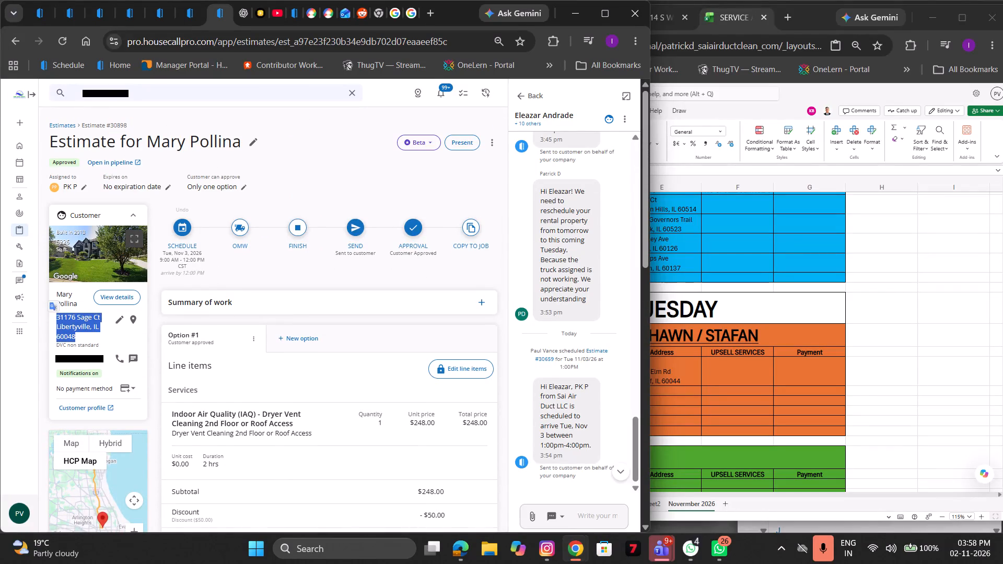
scroll(350, 480, down, 3)
click(681, 422)
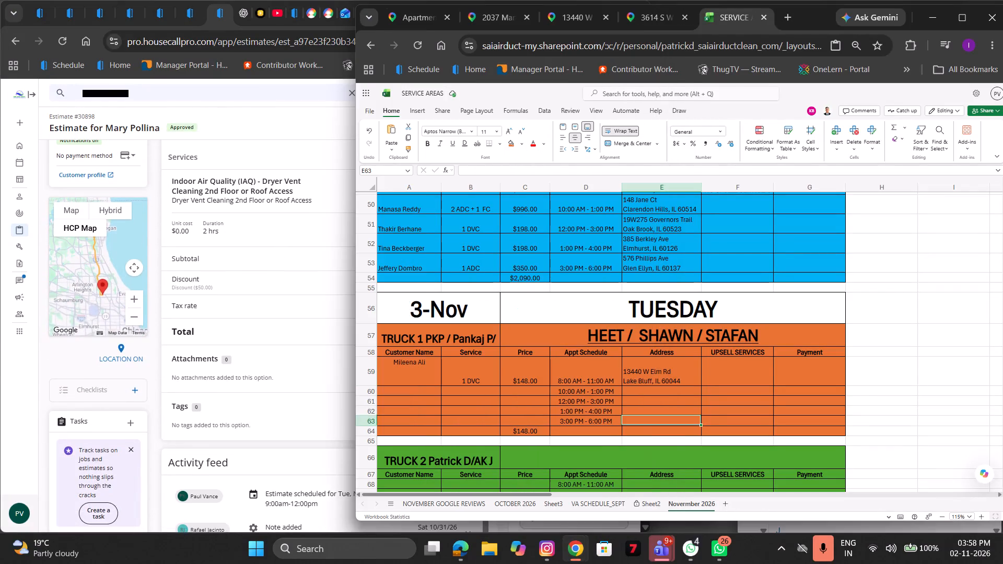
double_click(521, 391)
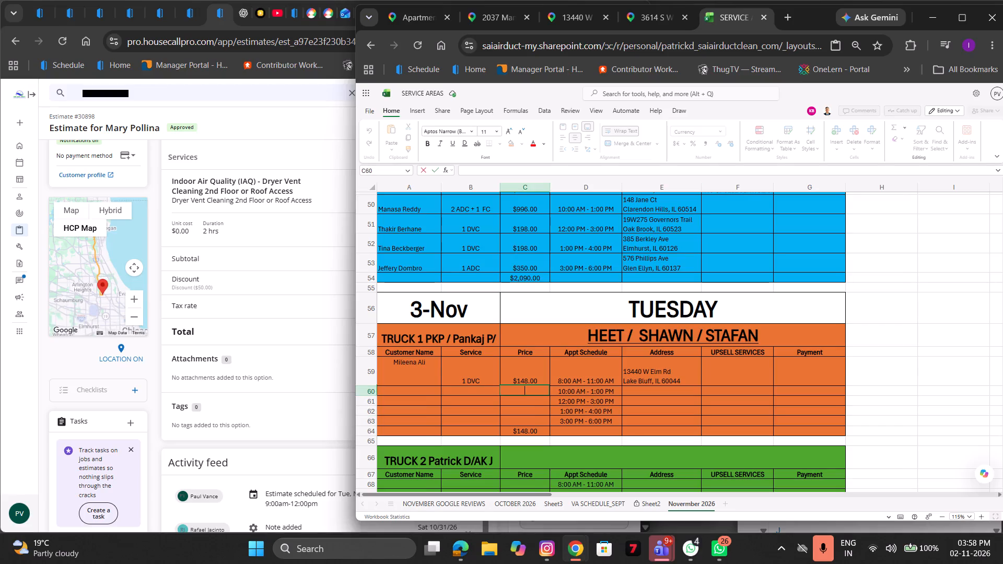
text($198)
Paste the Libertyville customer's address from the clipboard history into the second Truck 1 row's address cell.
double_click(645, 391)
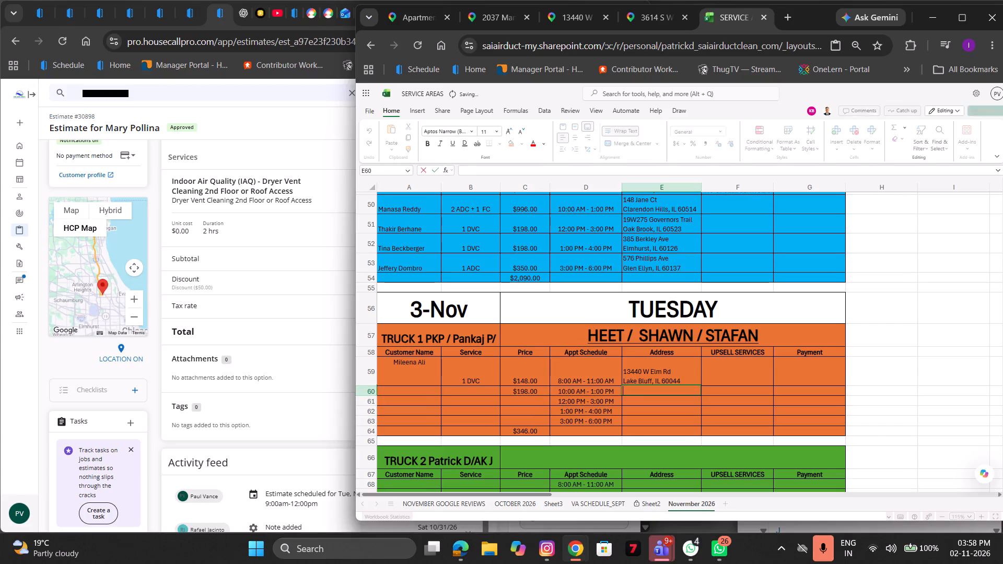
key(super+v)
click(712, 244)
key(ctrl+v)
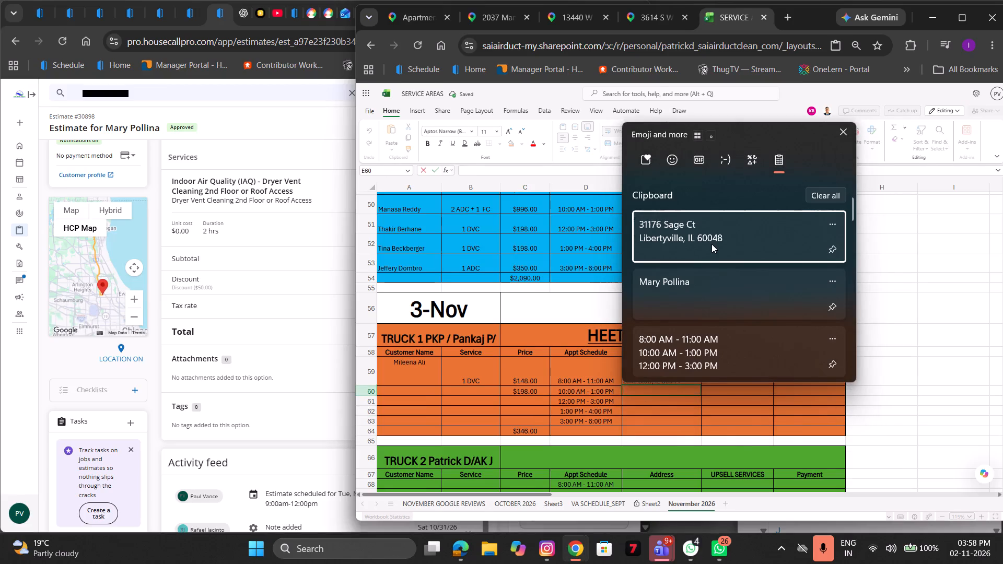
Enter 1 DVC as the service in the second row of the 3-Nov Truck 1 table.
click(479, 389)
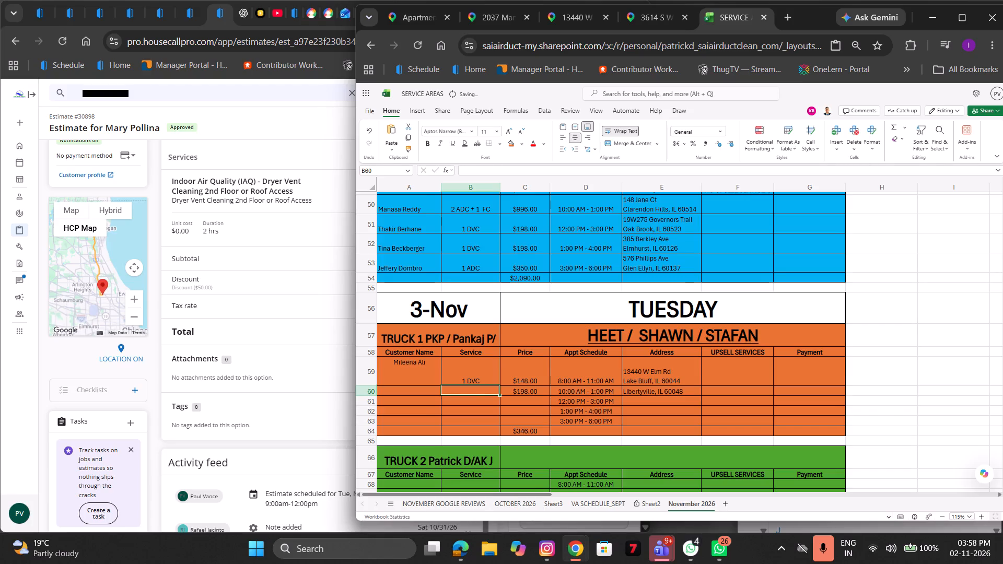
text(1 DVC)
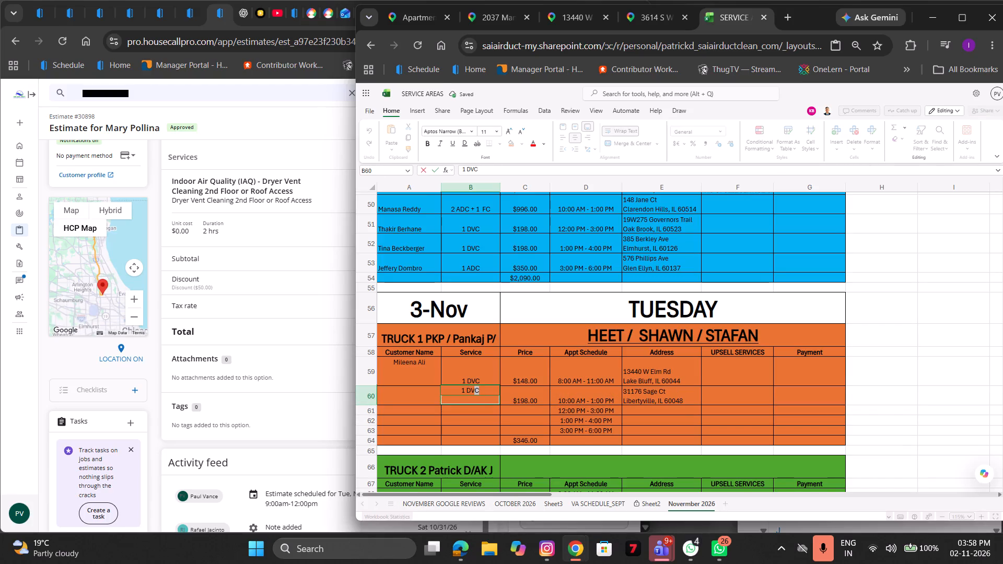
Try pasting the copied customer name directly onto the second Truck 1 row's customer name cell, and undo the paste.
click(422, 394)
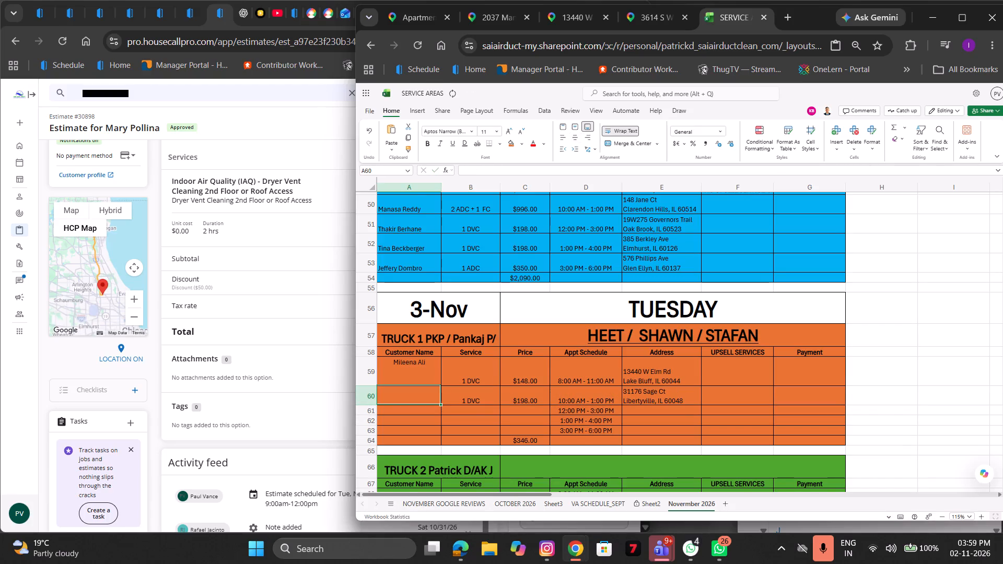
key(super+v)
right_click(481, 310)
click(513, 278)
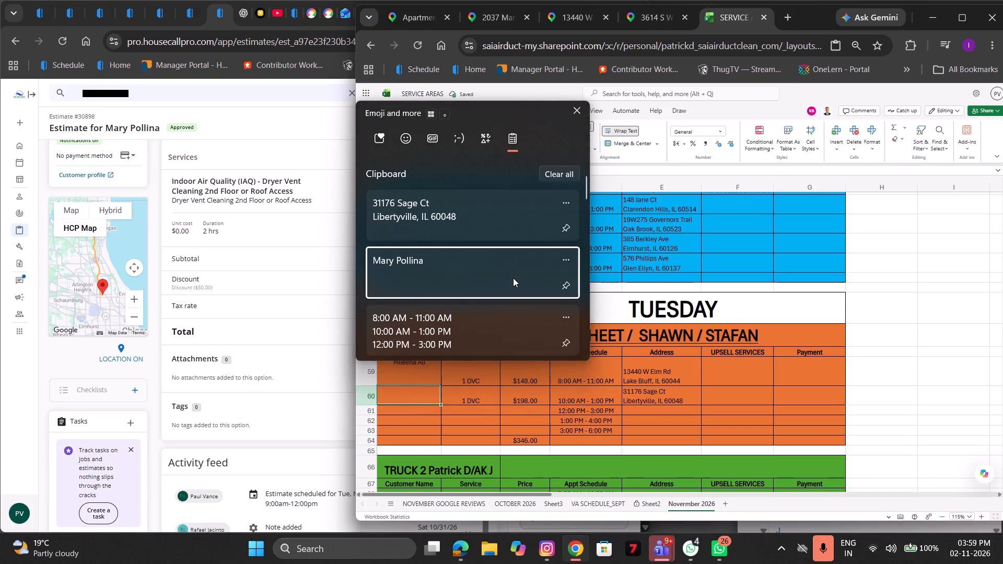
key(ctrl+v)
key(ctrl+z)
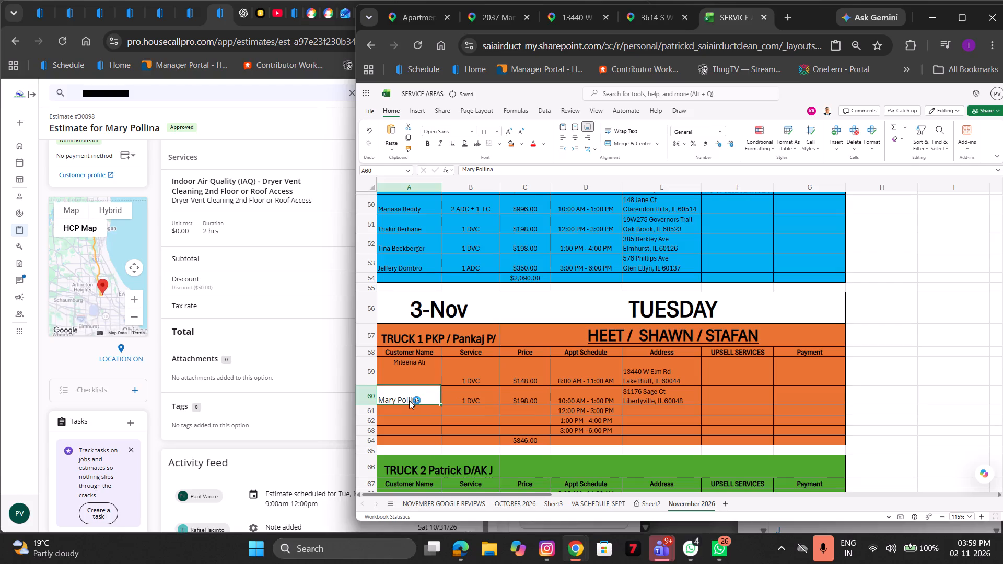
Paste the Libertyville customer's name from the clipboard history as text inside the second Truck 1 row's customer name cell.
click(430, 392)
double_click(430, 392)
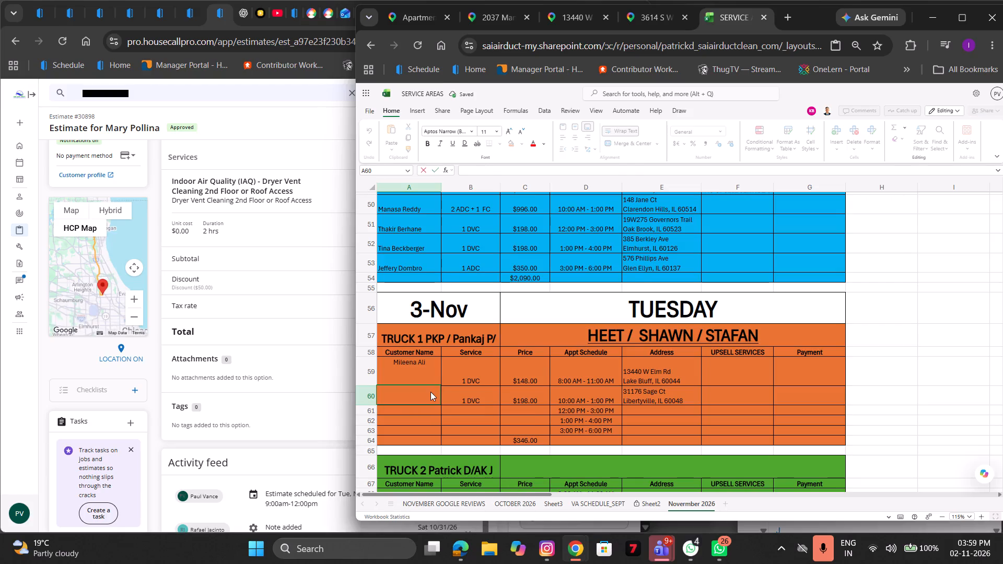
key(super+v)
click(442, 308)
key(ctrl+v)
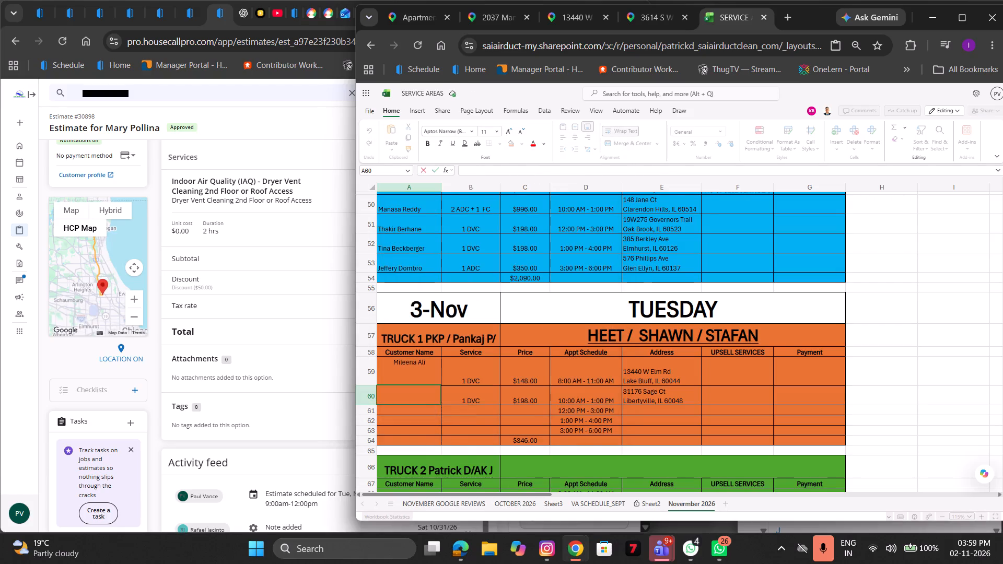
click(550, 376)
double_click(415, 401)
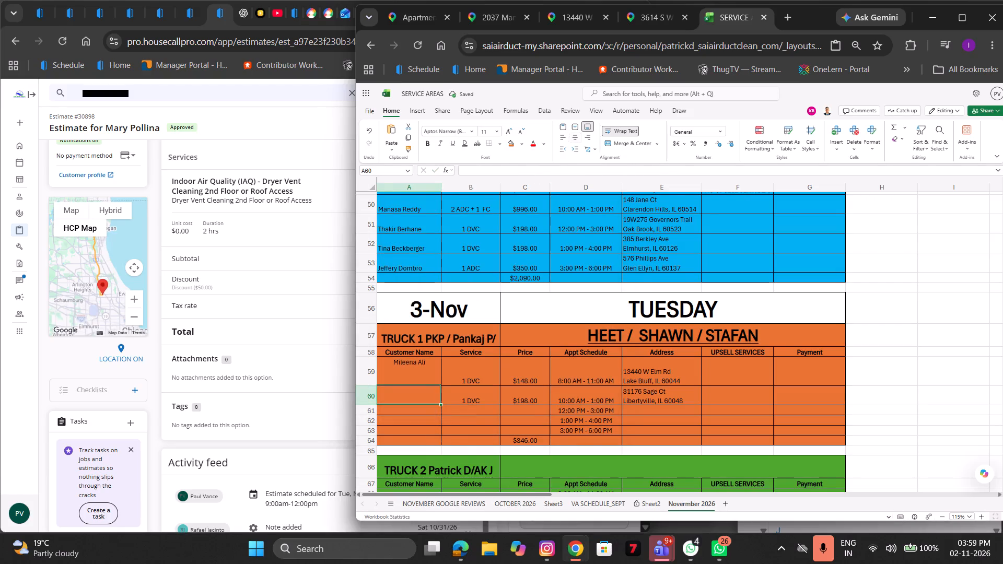
key(super+v)
click(448, 312)
key(ctrl+v)
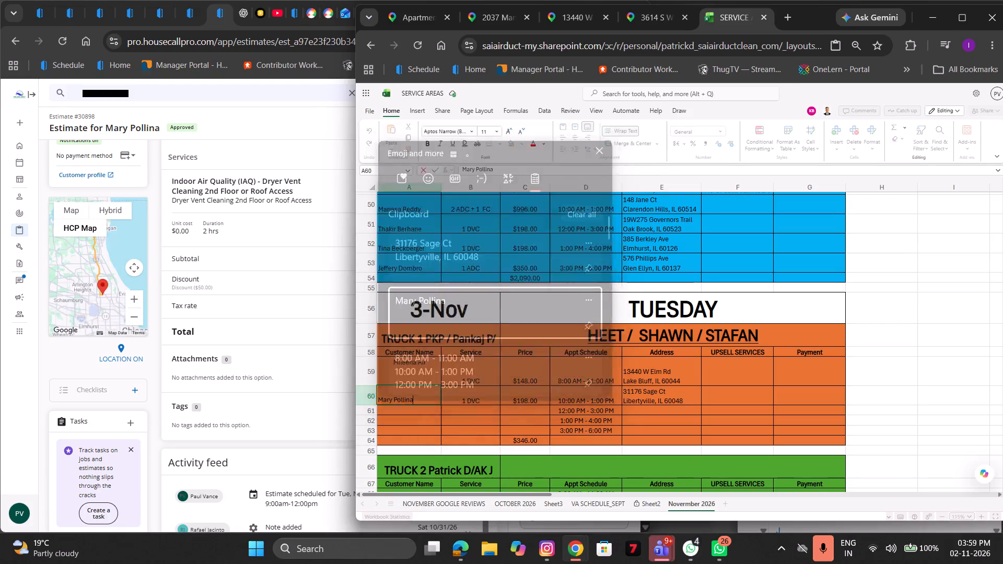
click(445, 425)
click(422, 406)
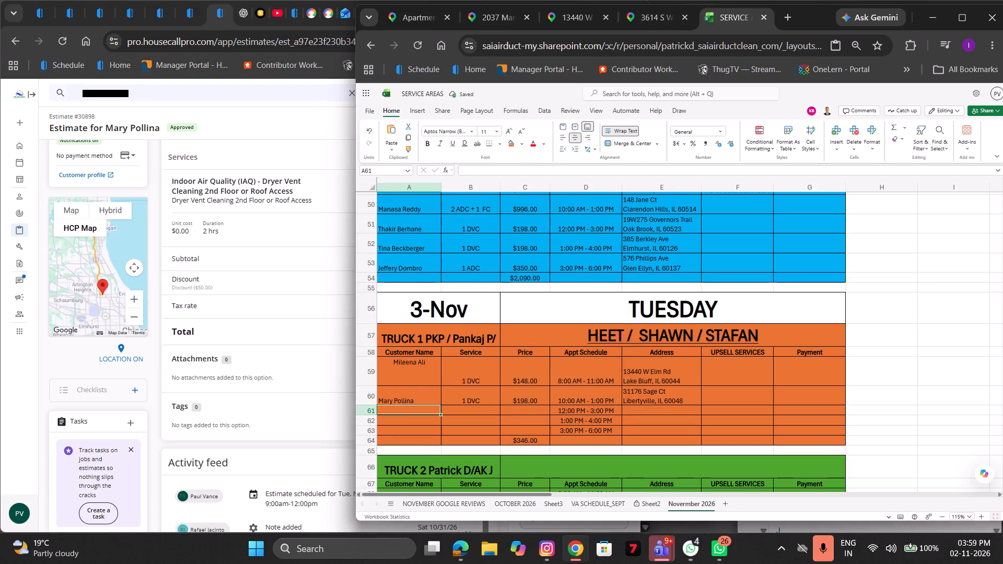
Centre the customer name horizontally in the second Truck 1 row.
click(423, 396)
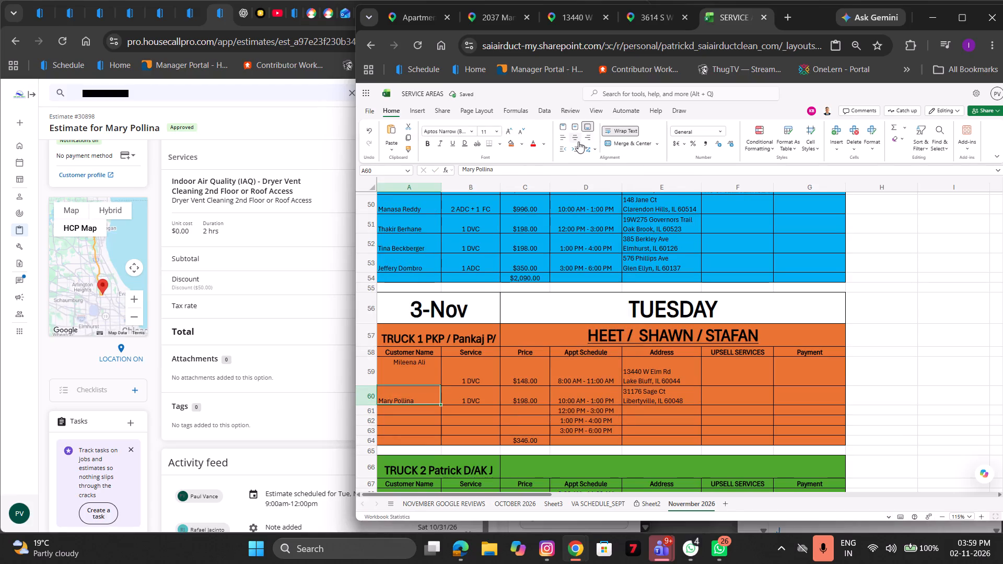
click(578, 142)
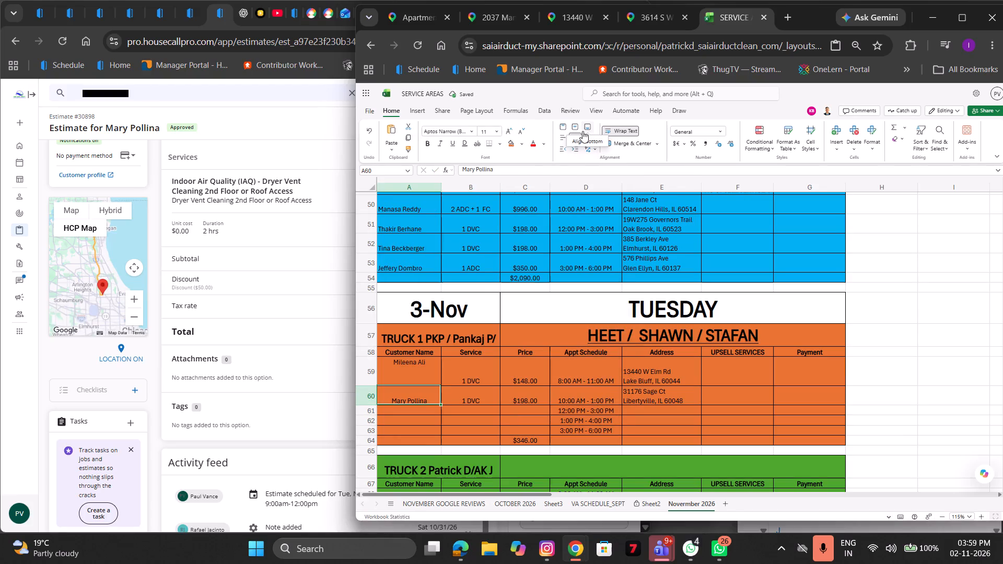
click(494, 413)
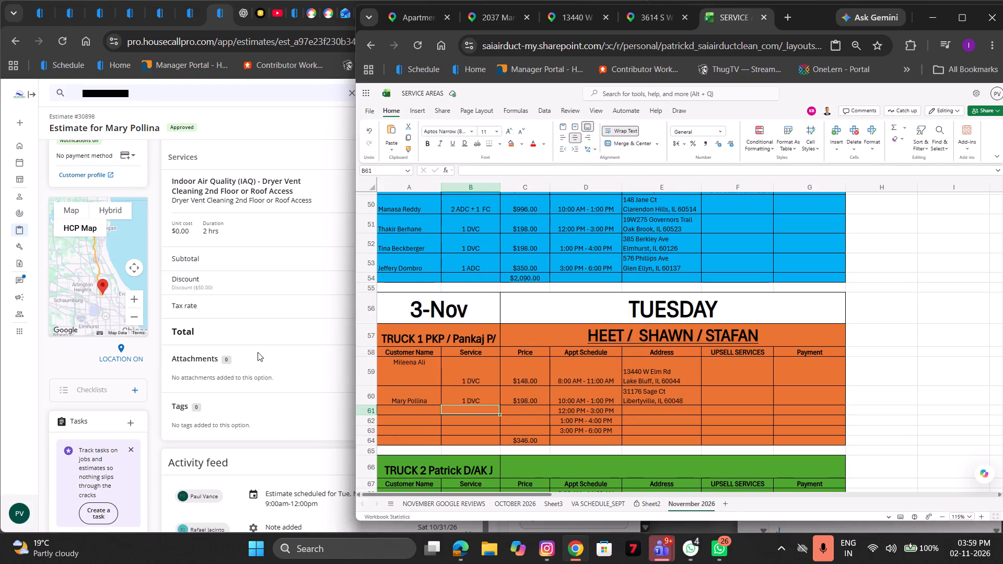
Return to the calendar, open PP's 10:00 AM–1:00 PM estimate in Vernon Hills, and copy the customer's name and address.
scroll(97, 405, up, 5)
scroll(180, 375, right, 8)
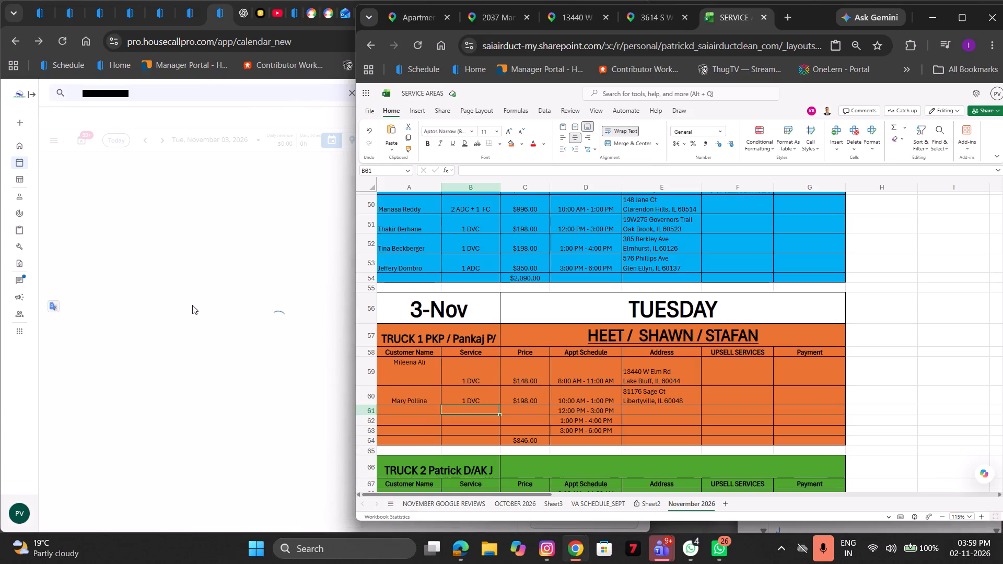
click(179, 322)
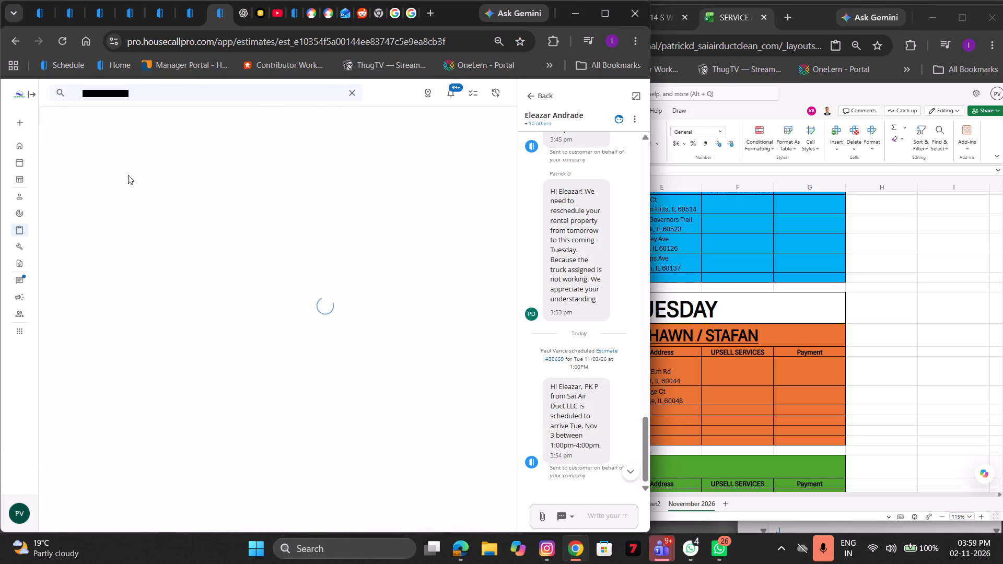
drag(87, 311, 73, 312)
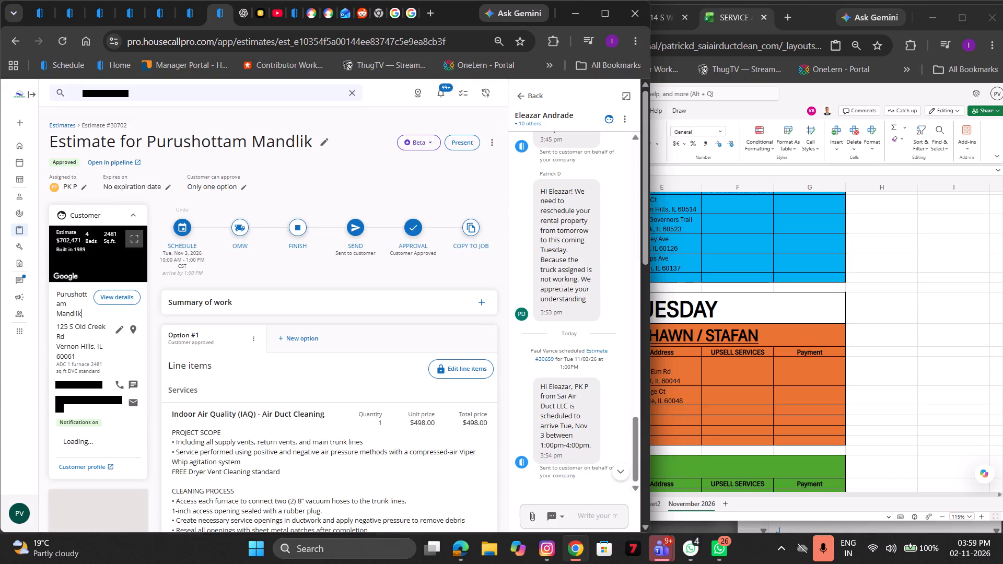
drag(73, 312, 56, 296)
key(ctrl+c)
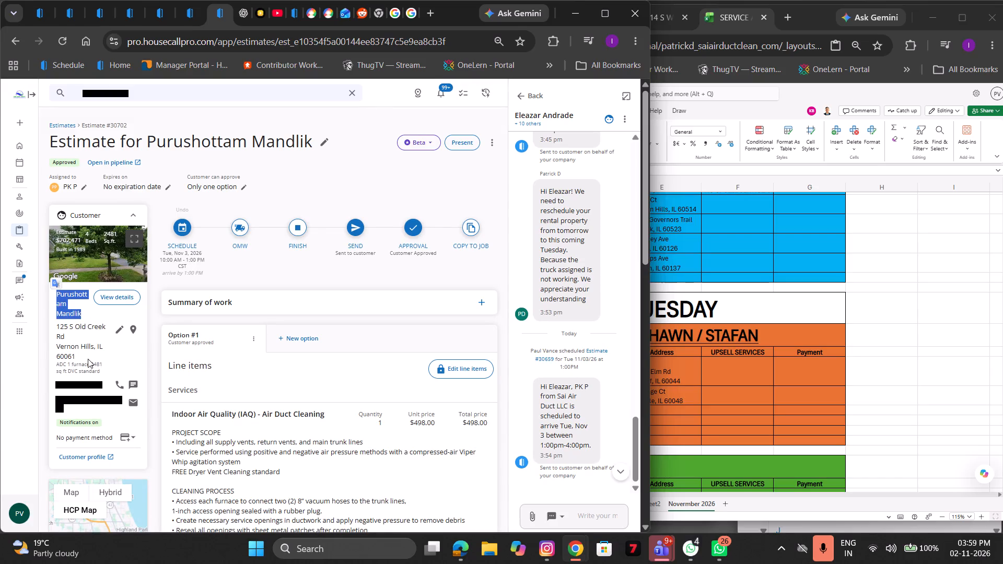
drag(88, 359, 56, 328)
key(ctrl+c)
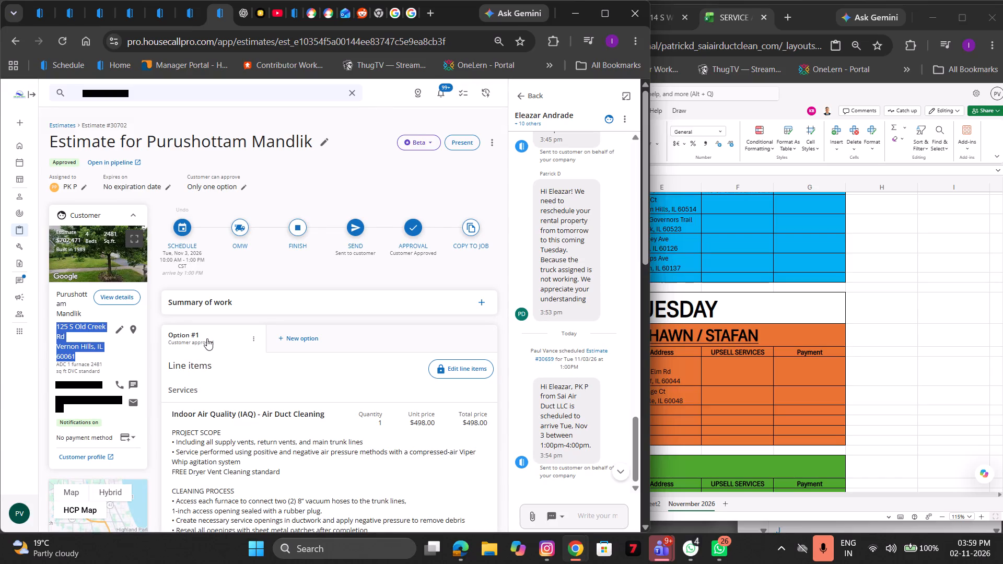
Paste the Vernon Hills customer's address into the third Truck 1 row's address cell.
double_click(681, 409)
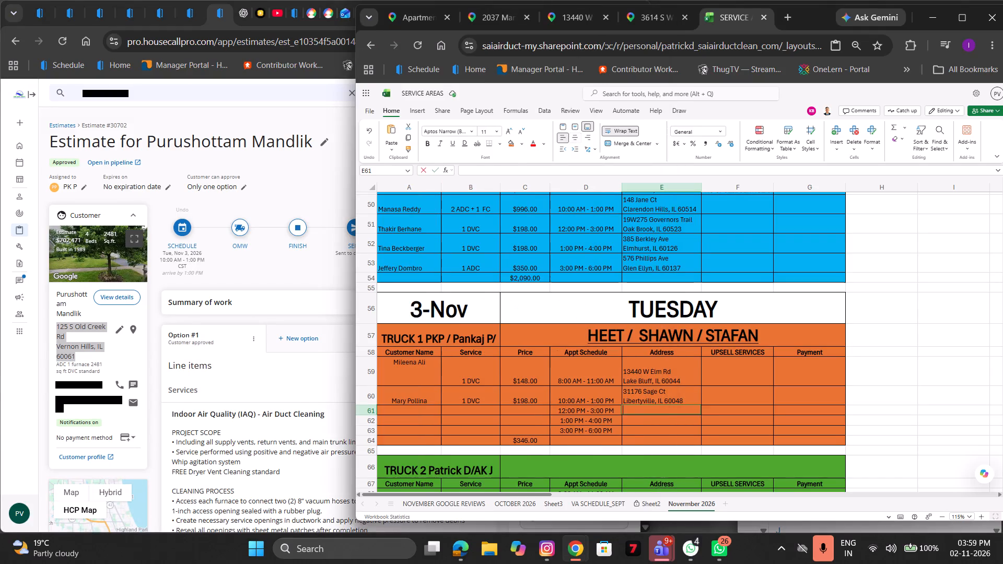
key(ctrl+v)
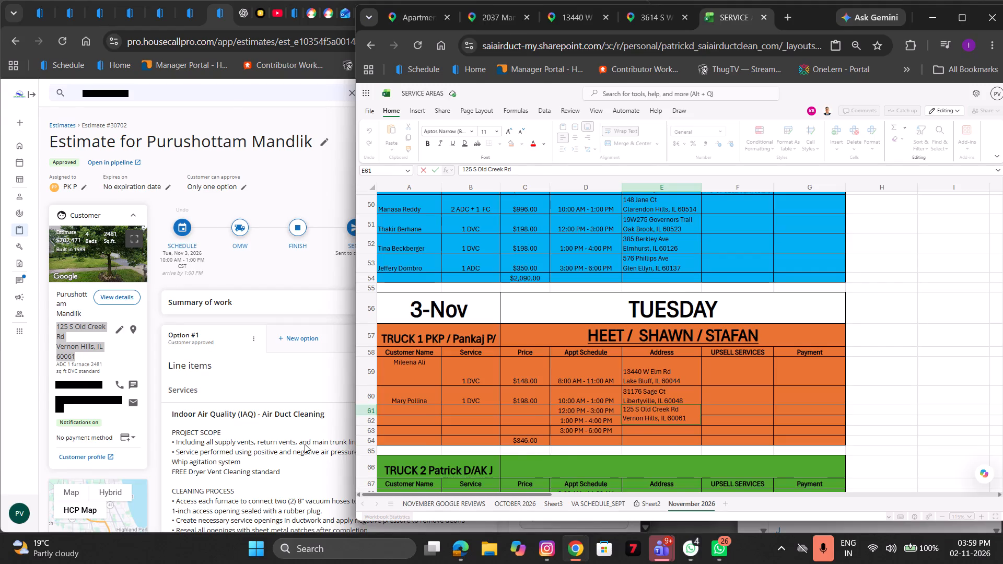
Check the Vernon Hills estimate's total and enter $398 as the price in the third row of the 3-Nov Truck 1 table.
click(305, 444)
scroll(305, 444, down, 3)
scroll(305, 444, up, 1)
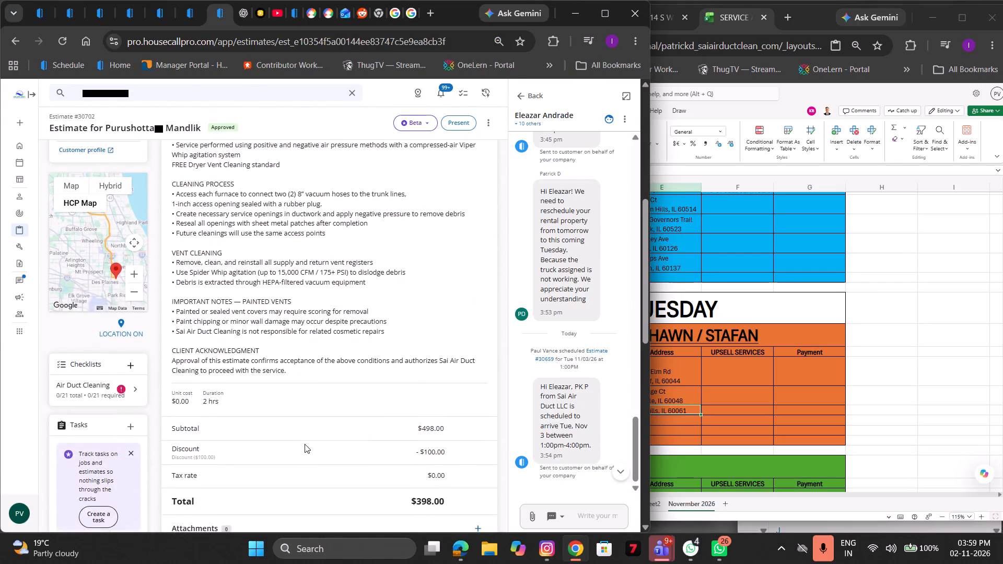
scroll(305, 444, up, 1)
click(744, 347)
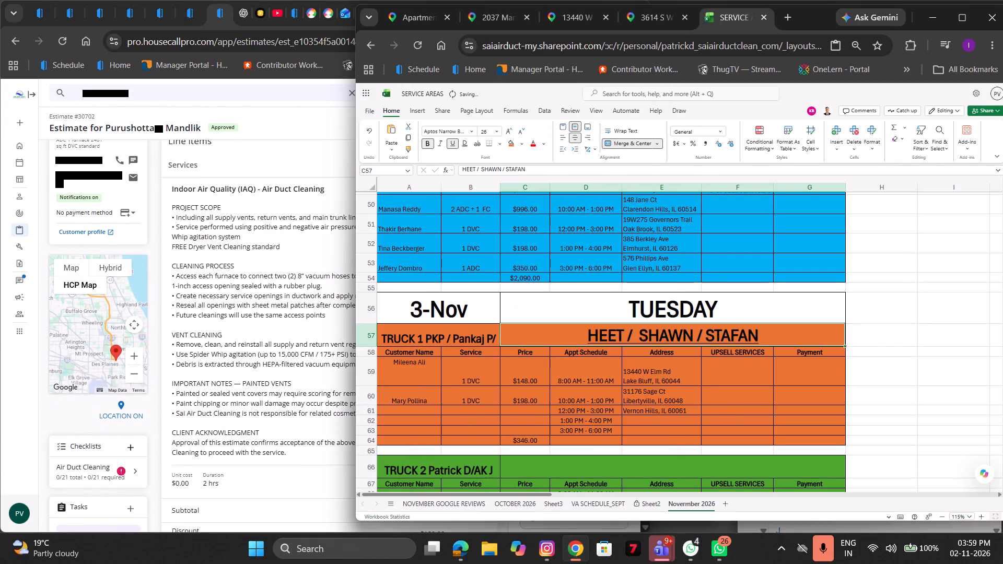
double_click(523, 413)
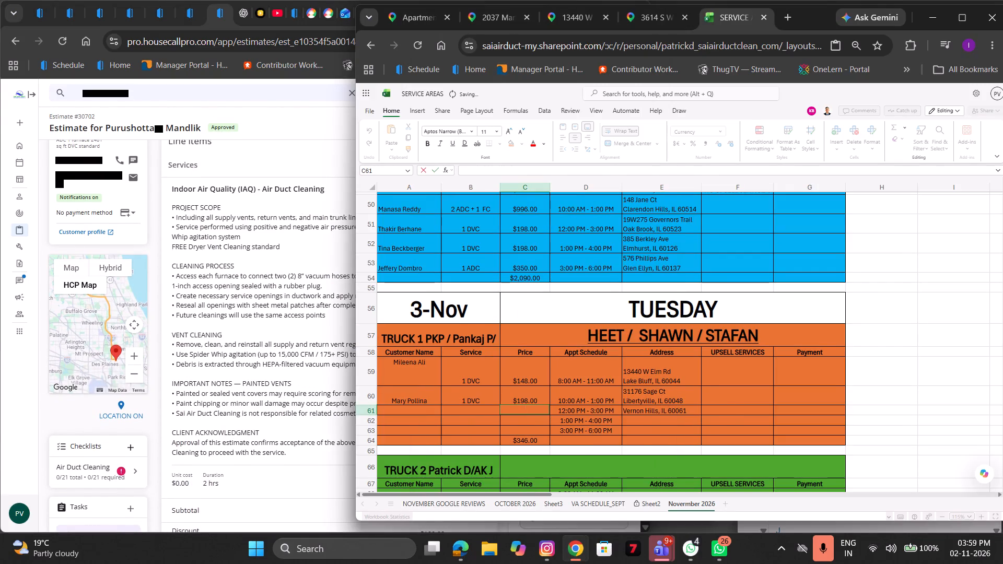
text($398)
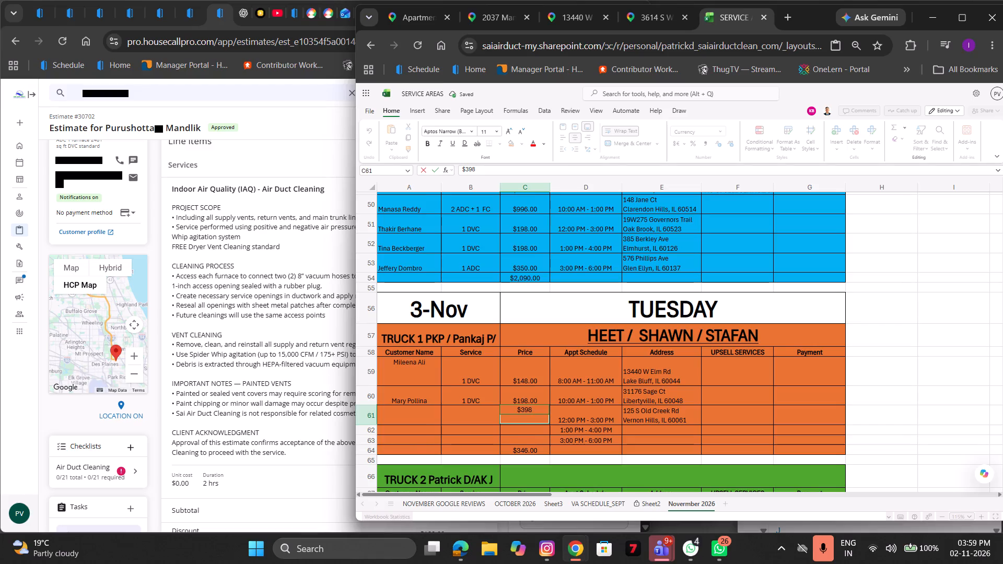
Enter 1 ADC + 1 DVC as the service in the third row of the 3-Nov Truck 1 table.
click(482, 415)
key(1)
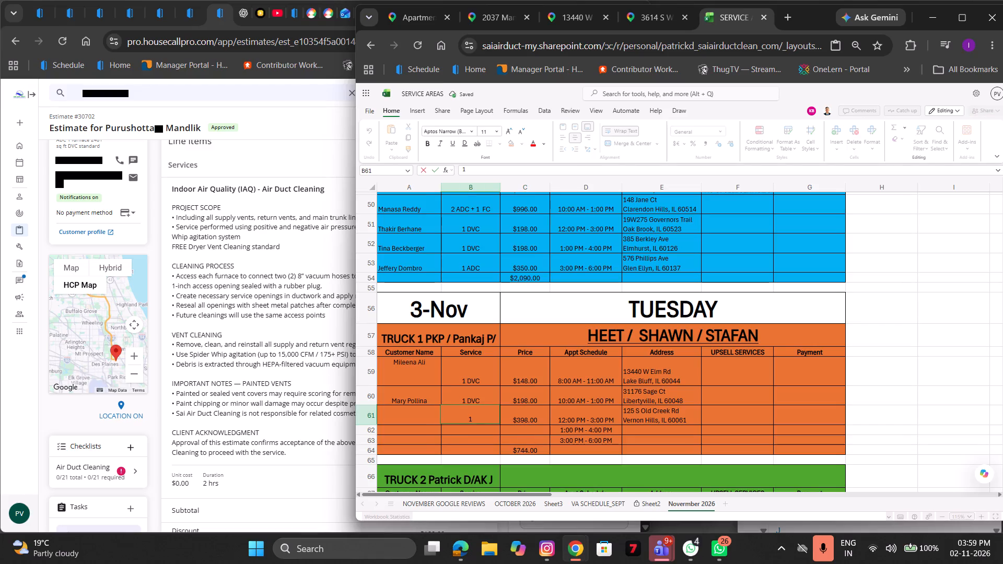
key(space)
text(adc)
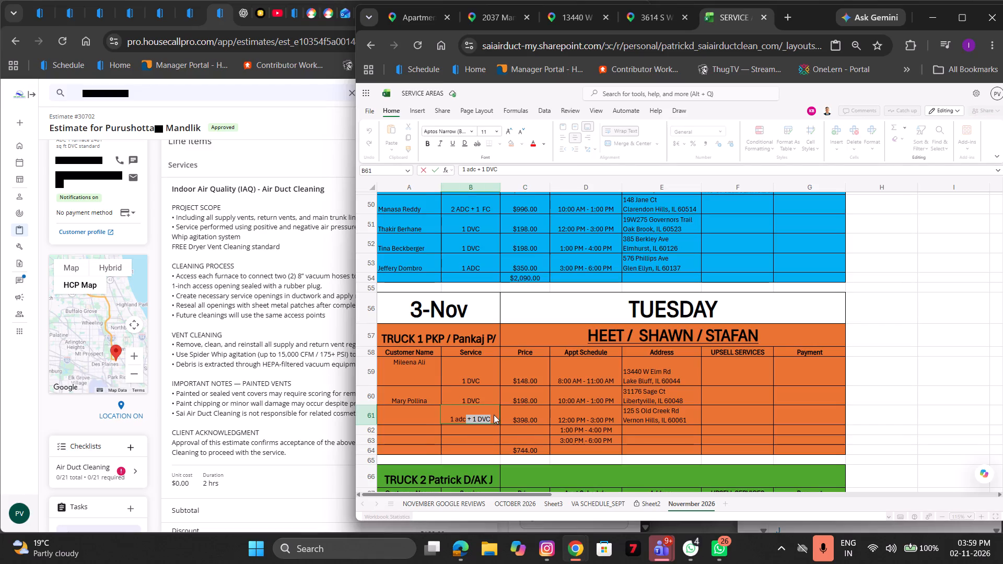
click(494, 415)
click(463, 419)
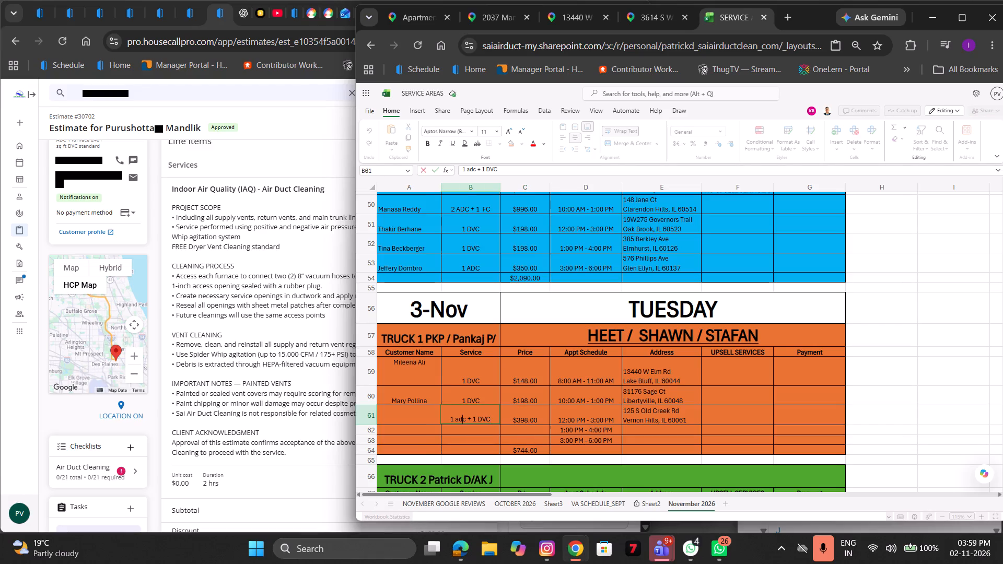
key(Right)
double_click(463, 419)
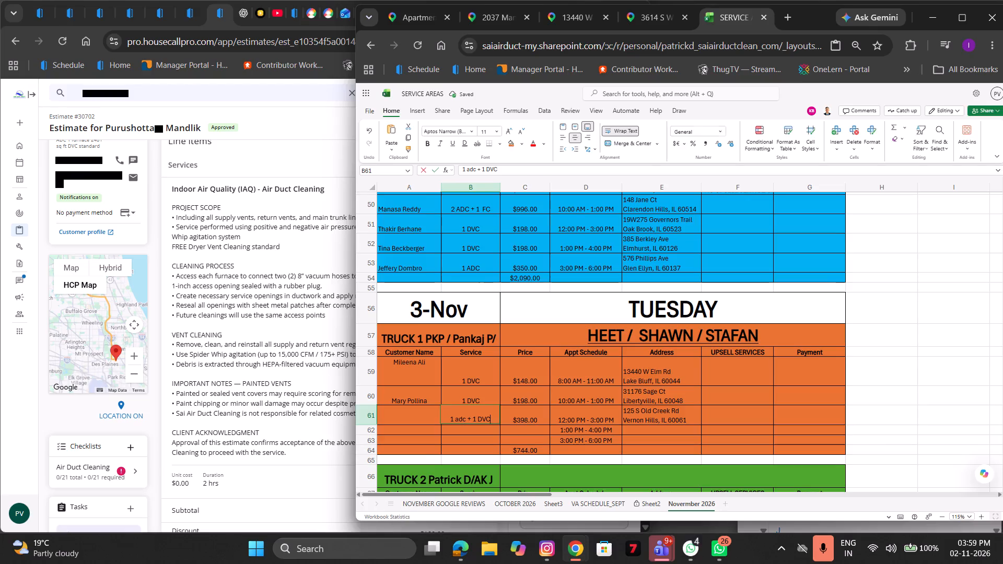
drag(467, 418, 456, 418)
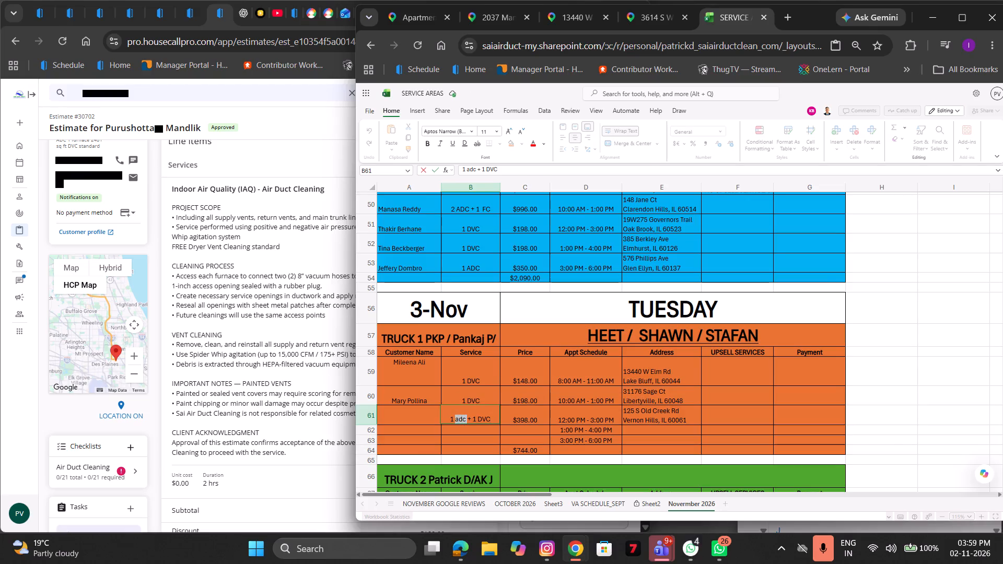
text(ADC)
key(space)
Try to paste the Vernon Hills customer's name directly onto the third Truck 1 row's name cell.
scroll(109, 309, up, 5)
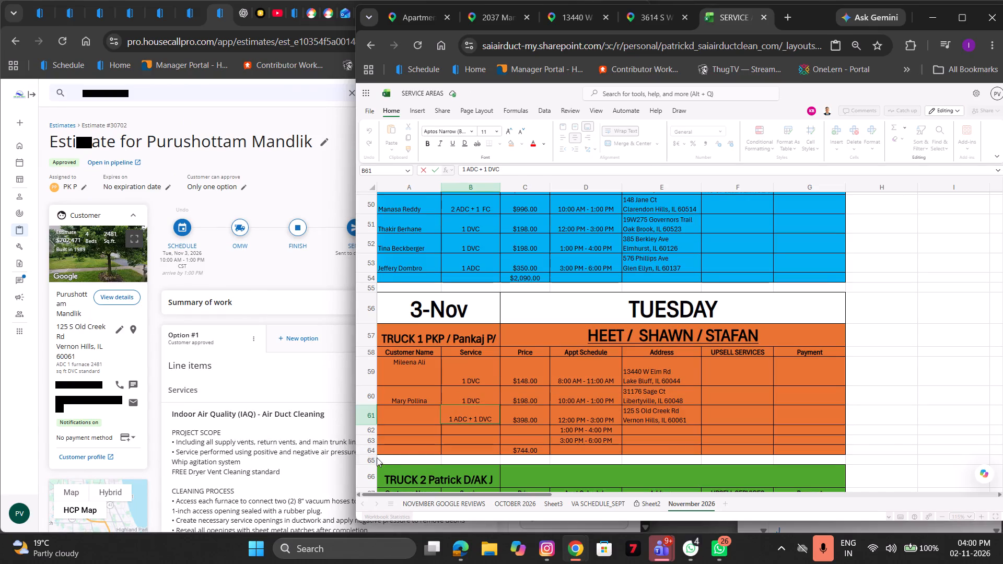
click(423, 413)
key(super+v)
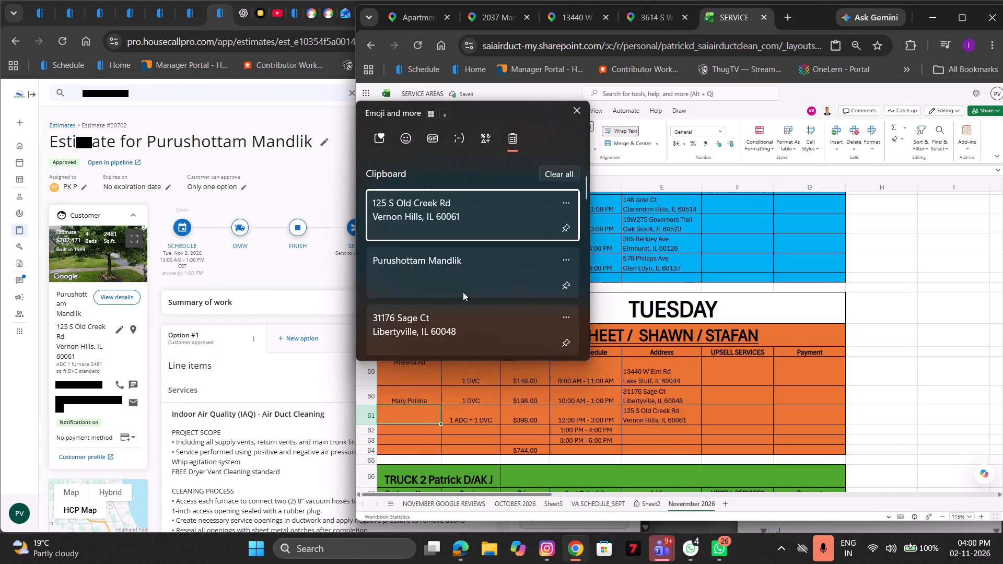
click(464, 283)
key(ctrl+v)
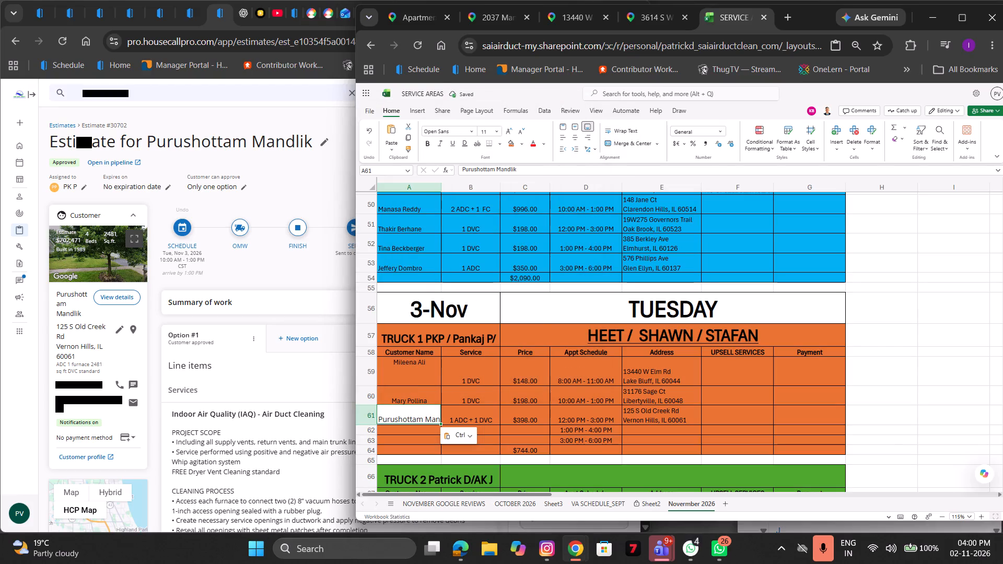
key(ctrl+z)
Paste the Vernon Hills customer's name from the clipboard history as text inside the third Truck 1 row's name cell.
double_click(428, 413)
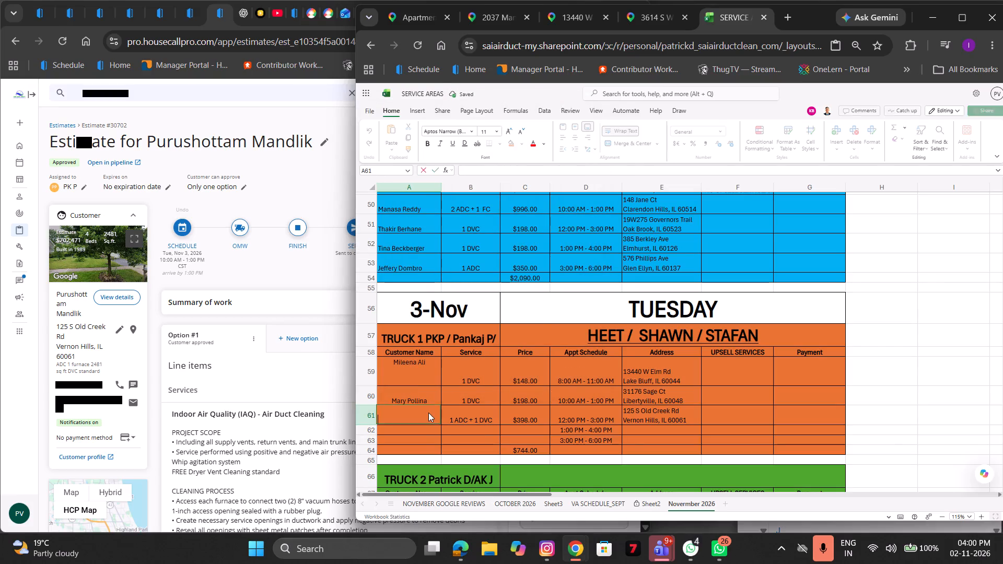
key(super+v)
click(450, 318)
key(ctrl+v)
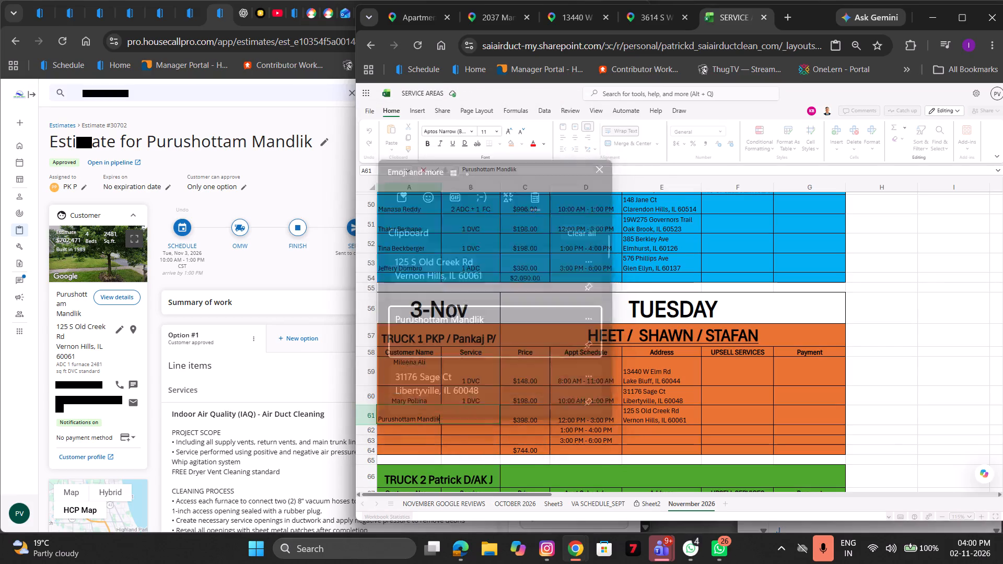
click(527, 379)
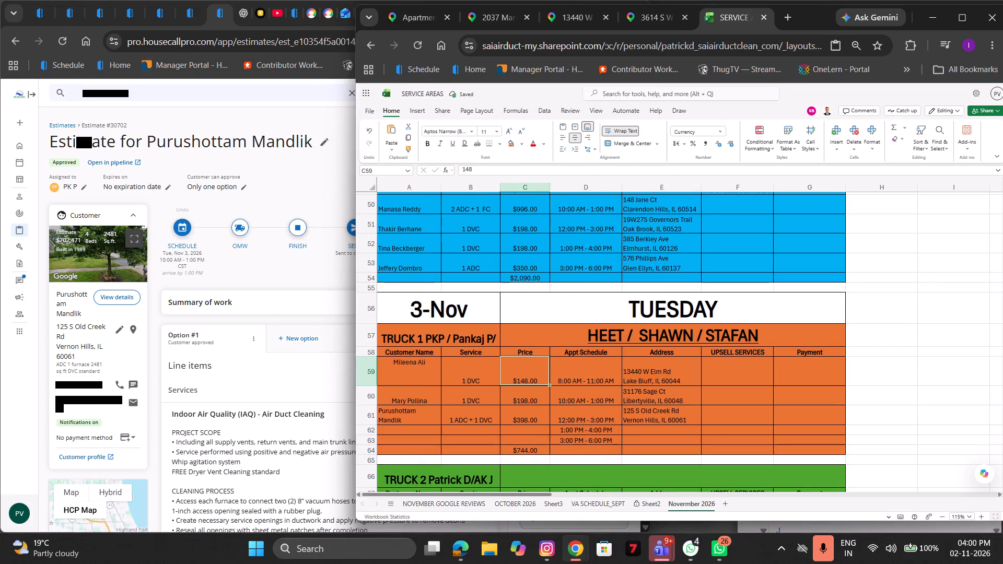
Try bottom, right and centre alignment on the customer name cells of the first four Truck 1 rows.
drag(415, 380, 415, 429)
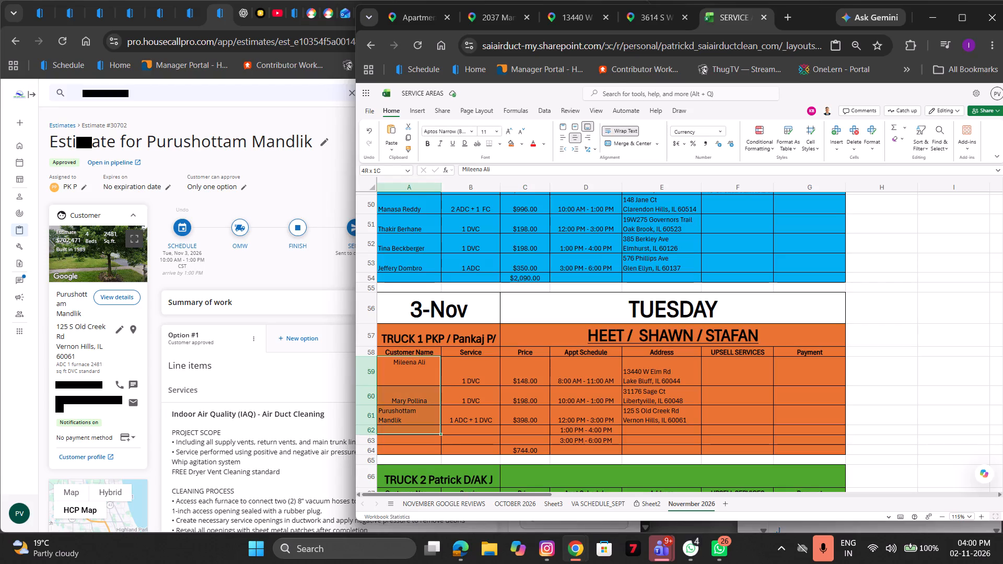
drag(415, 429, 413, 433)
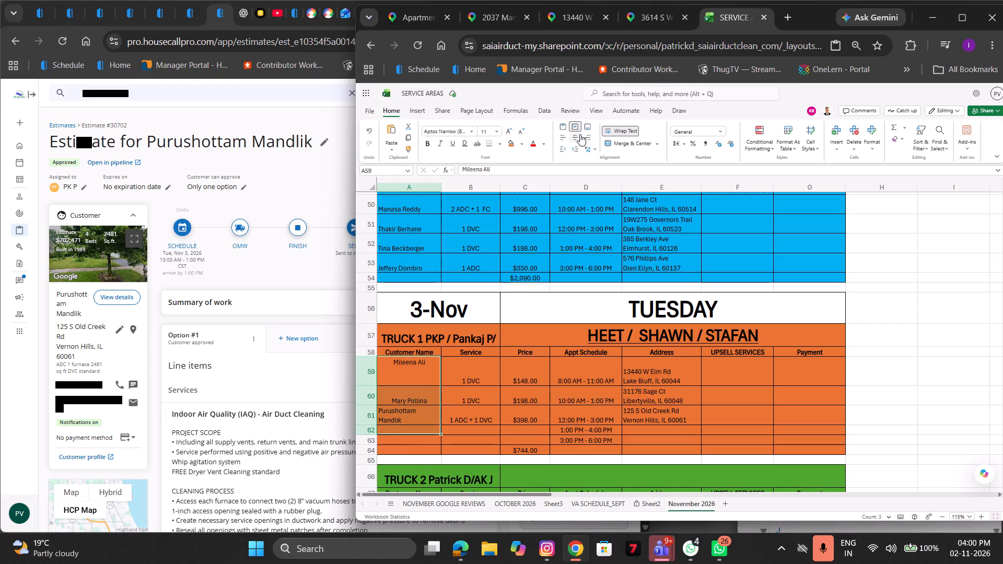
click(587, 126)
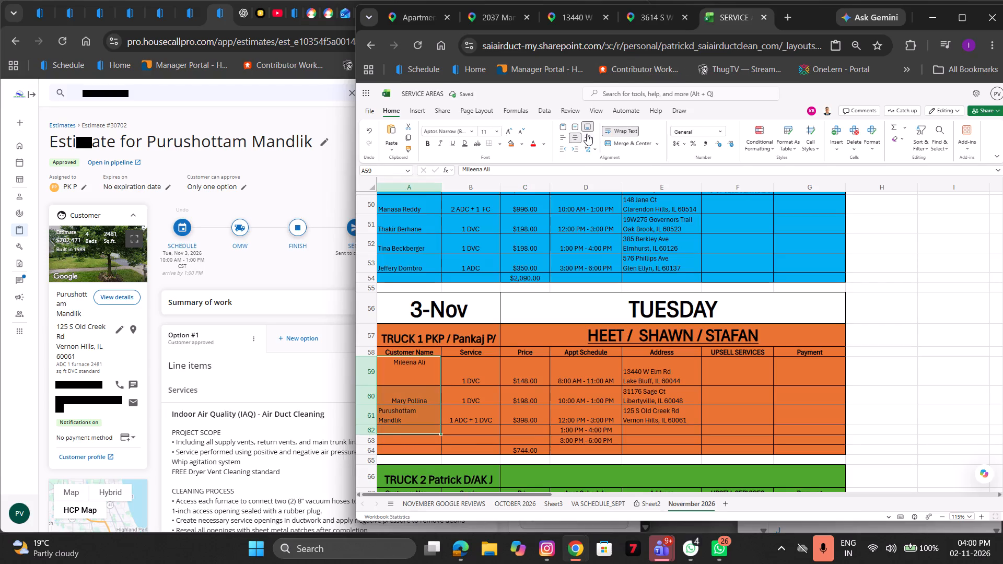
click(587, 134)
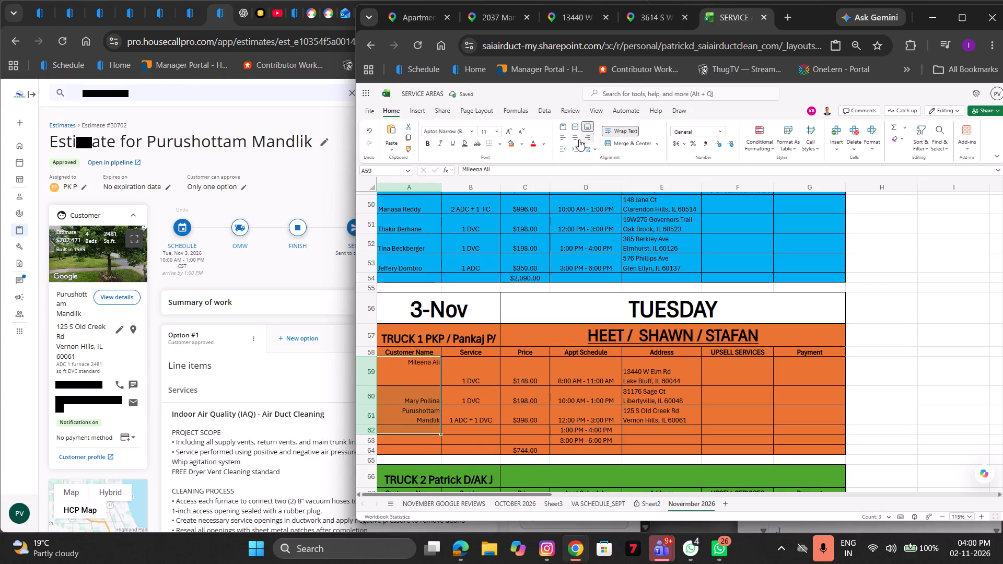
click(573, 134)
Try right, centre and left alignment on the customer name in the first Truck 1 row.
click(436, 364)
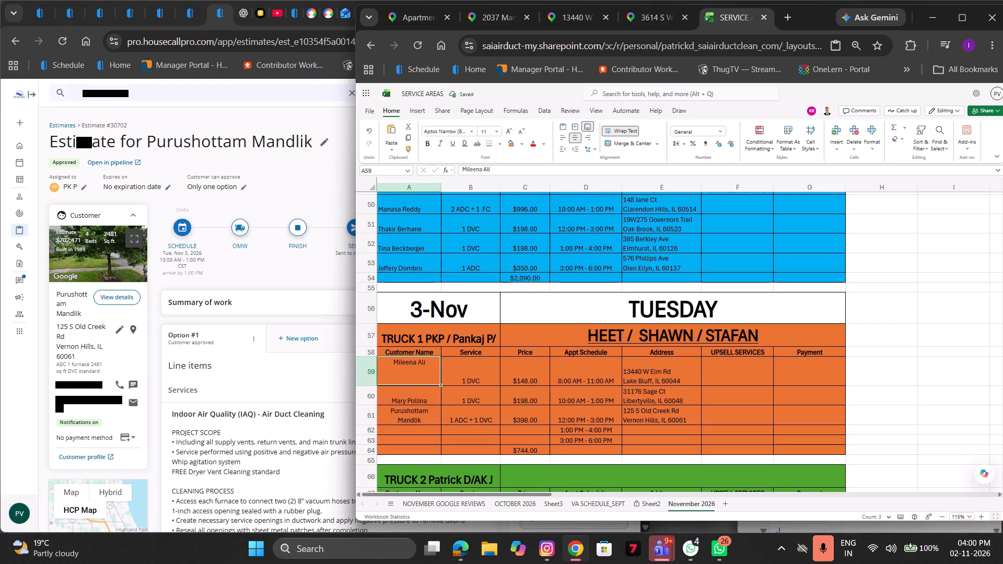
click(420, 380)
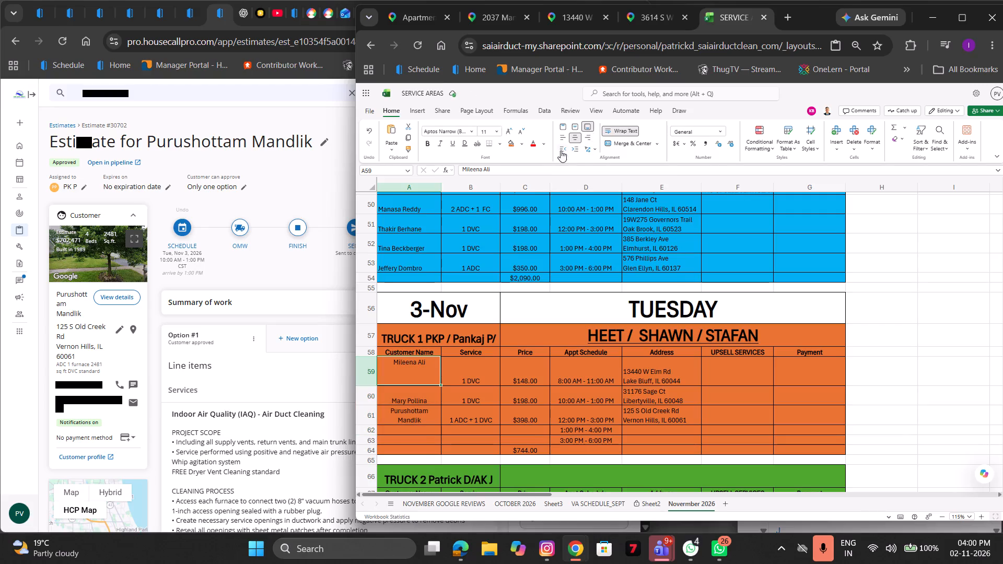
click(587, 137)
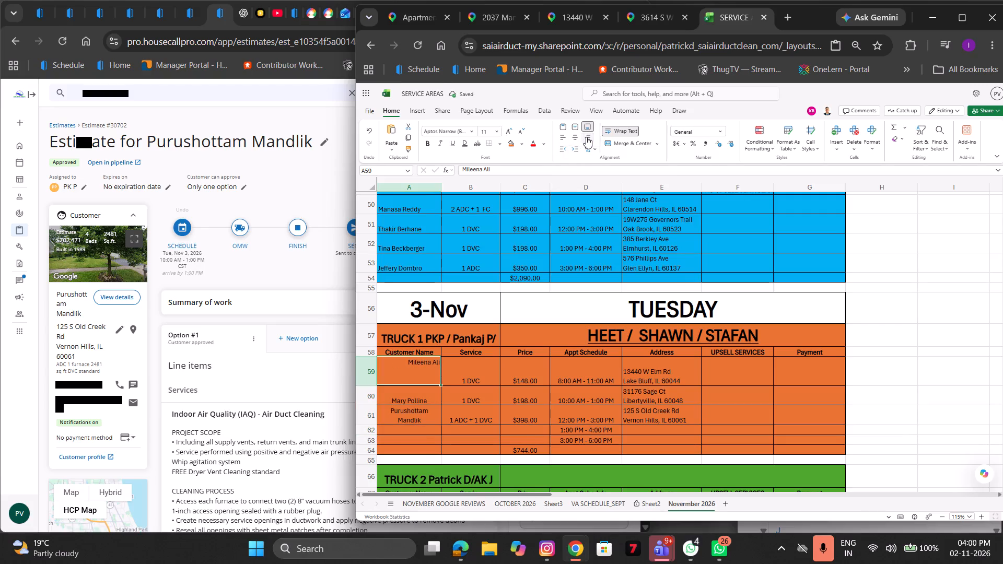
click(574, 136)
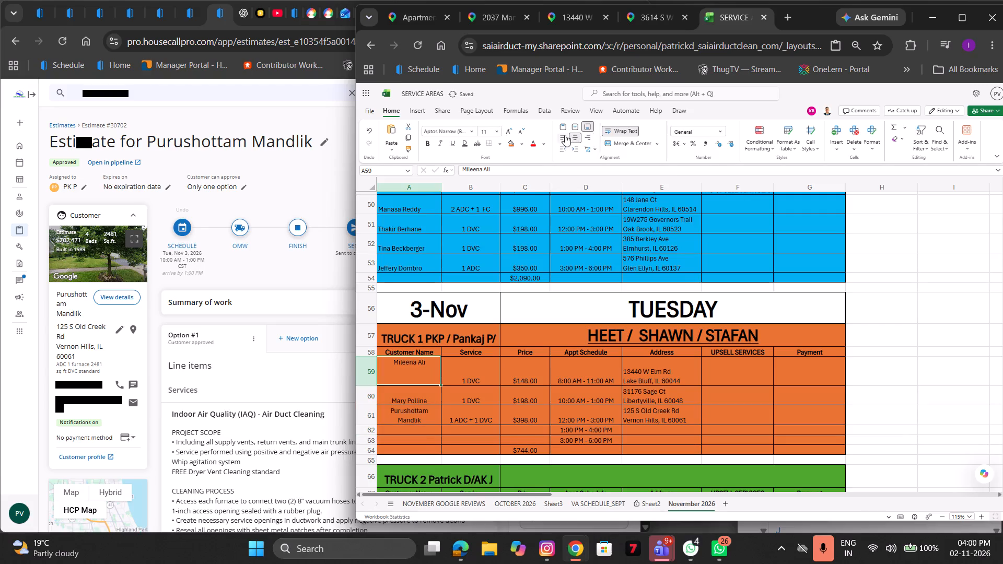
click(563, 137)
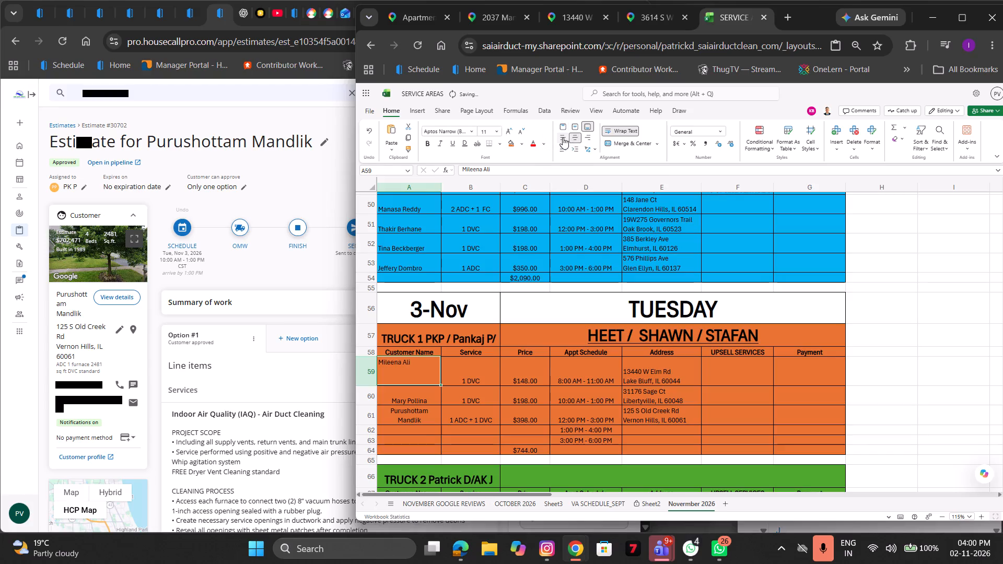
Left-align the customer names in the first three rows of the 3-Nov Truck 1 table.
drag(405, 365, 404, 413)
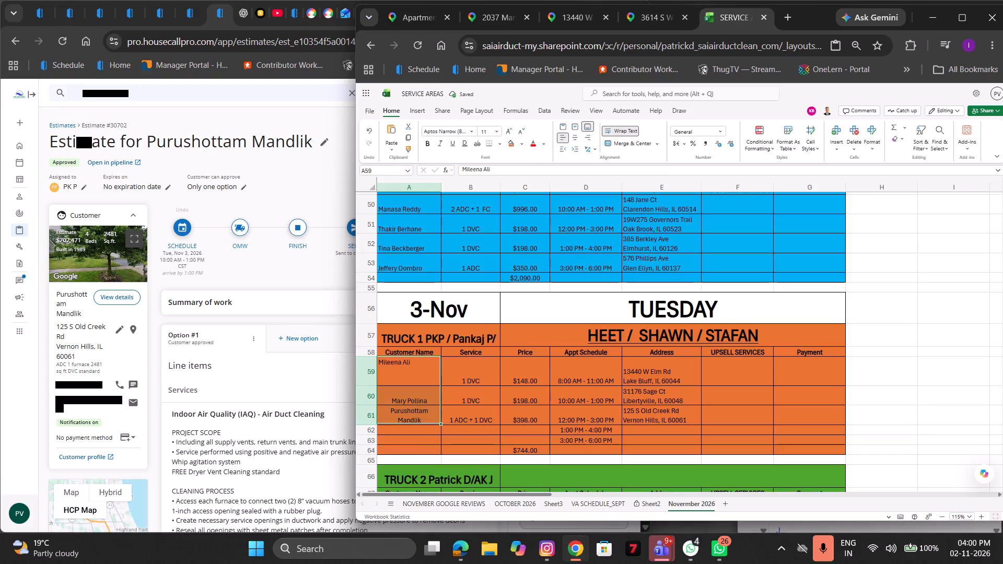
click(563, 137)
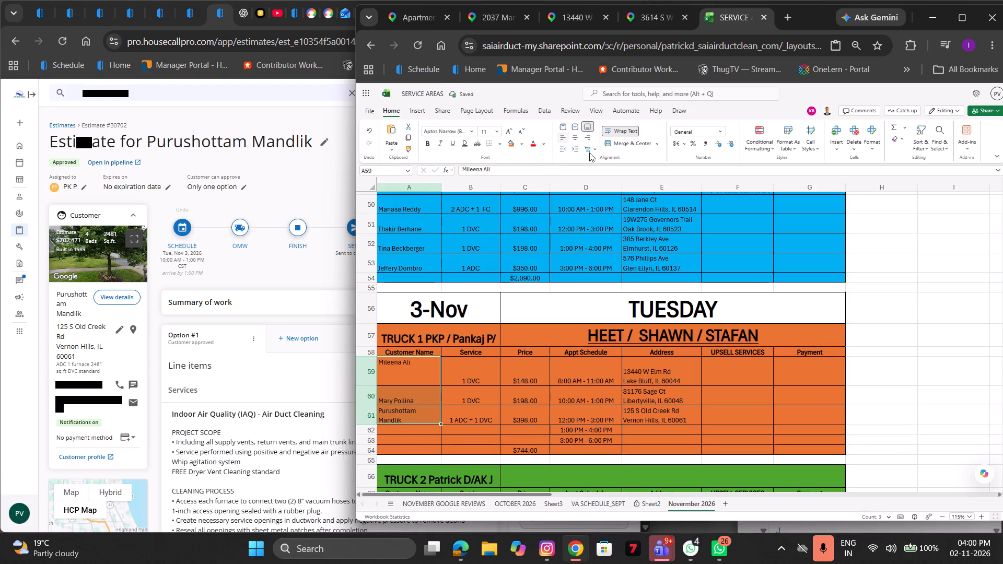
Review the truck tables in the November 2026 sheet, comparing the 3-Nov Truck 1 entries with the surrounding tables.
scroll(511, 309, right, 1)
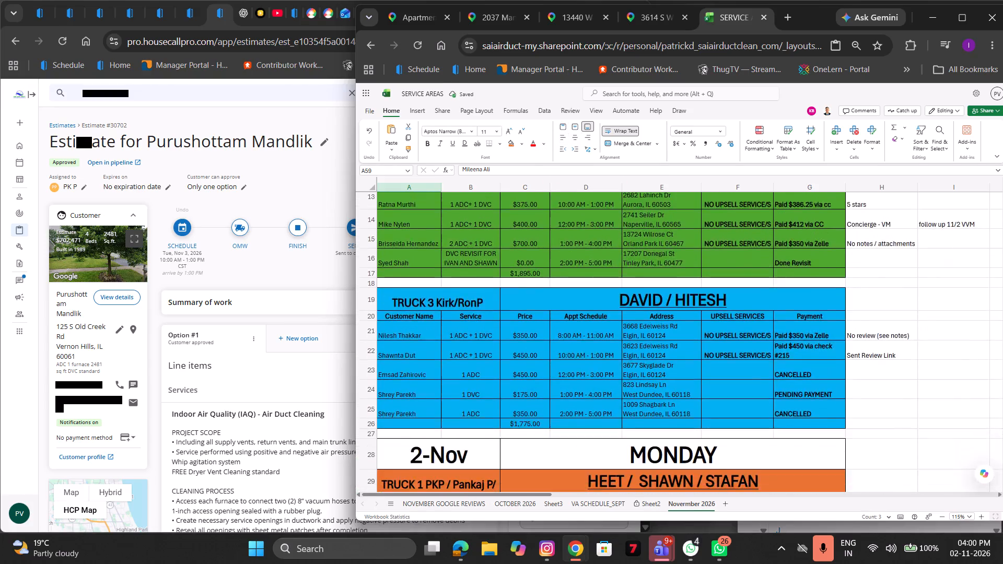
scroll(511, 309, down, 3)
click(511, 309)
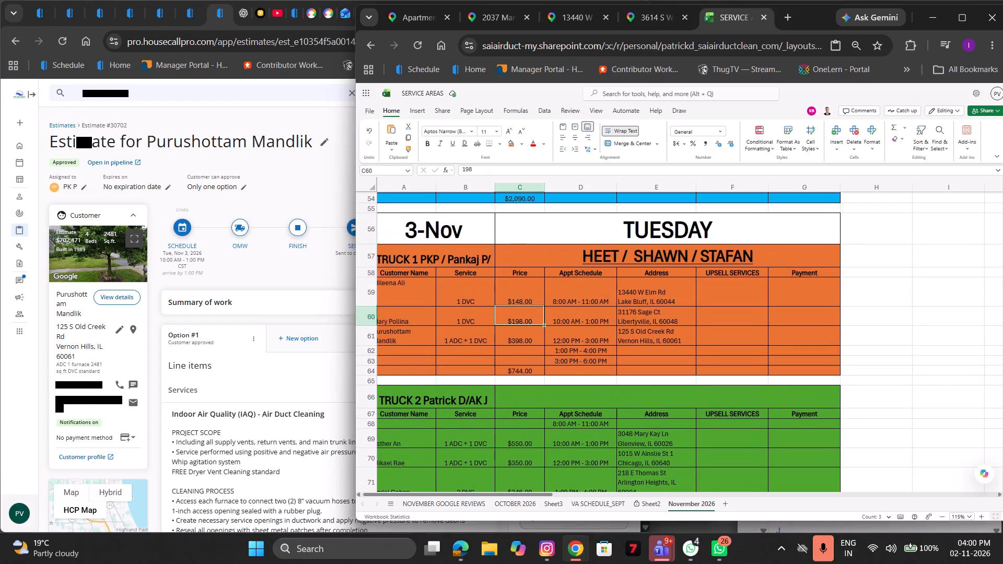
scroll(511, 309, right, 2)
click(511, 309)
scroll(511, 309, right, 1)
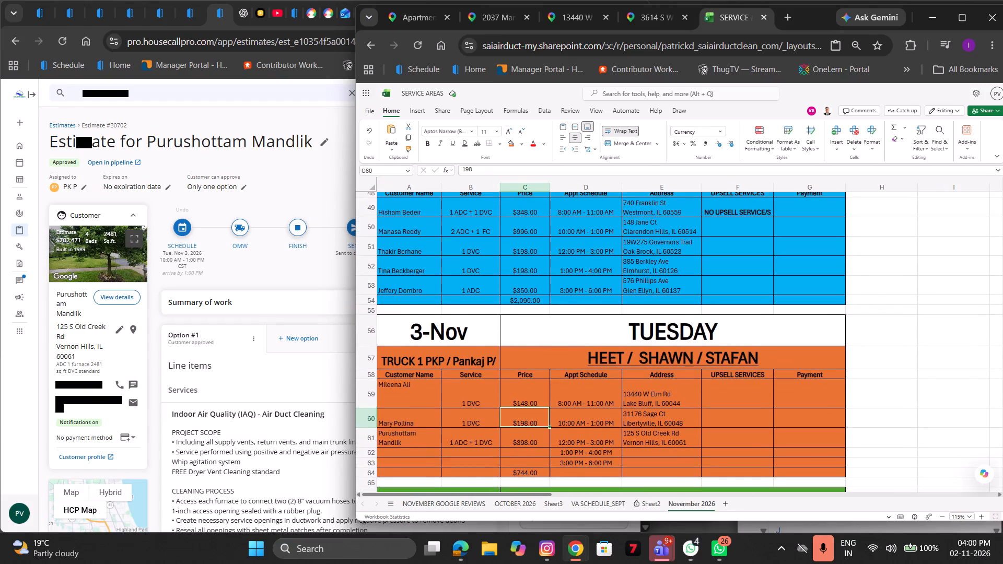
scroll(511, 309, right, 2)
scroll(511, 309, down, 1)
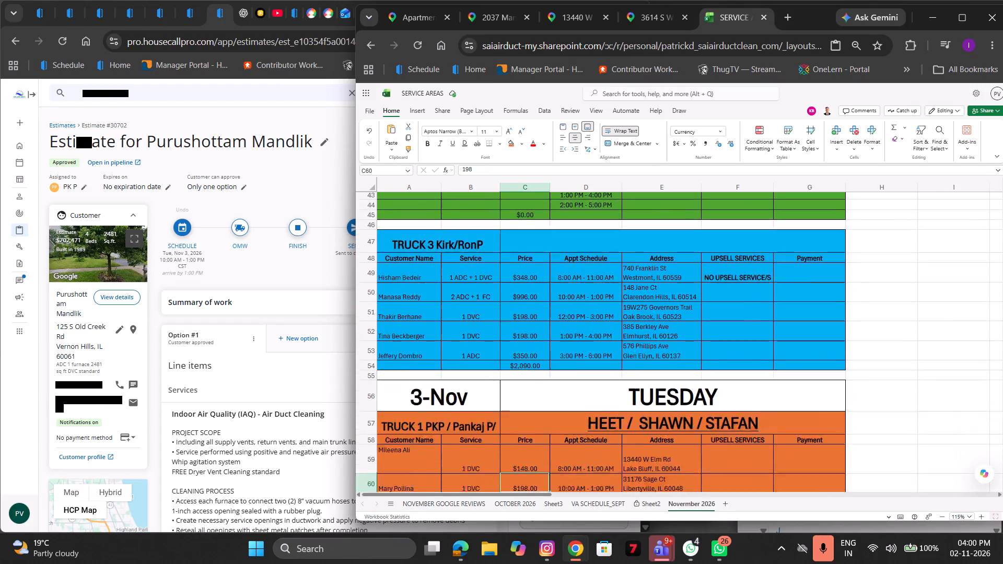
scroll(511, 309, down, 1)
scroll(511, 309, up, 1)
click(454, 285)
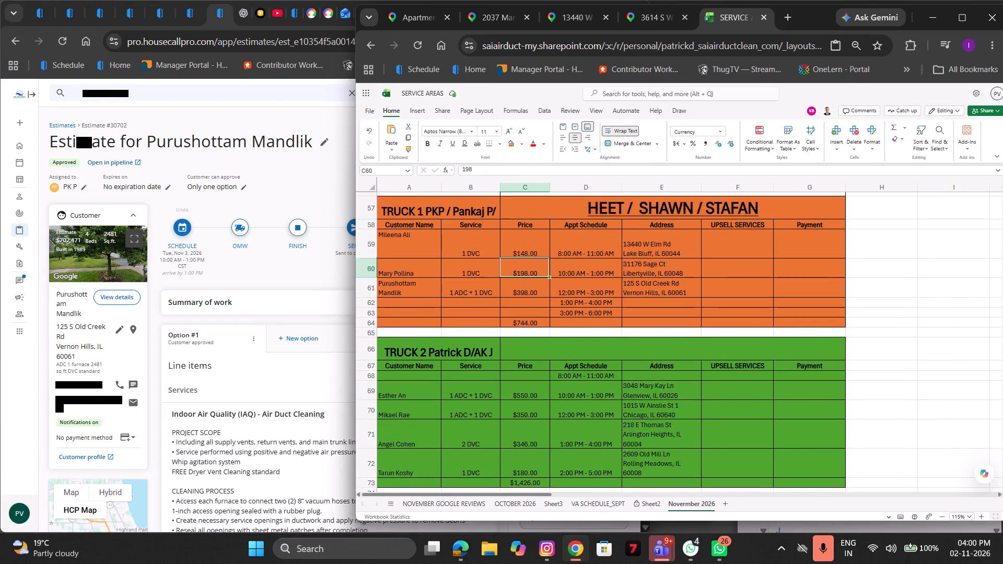
scroll(503, 303, up, 1)
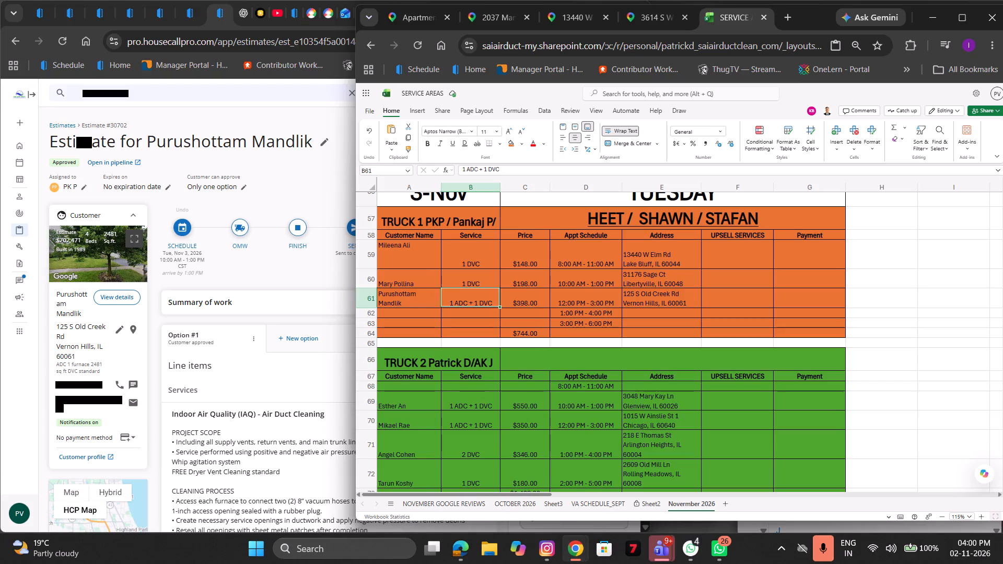
click(441, 314)
scroll(212, 396, up, 1)
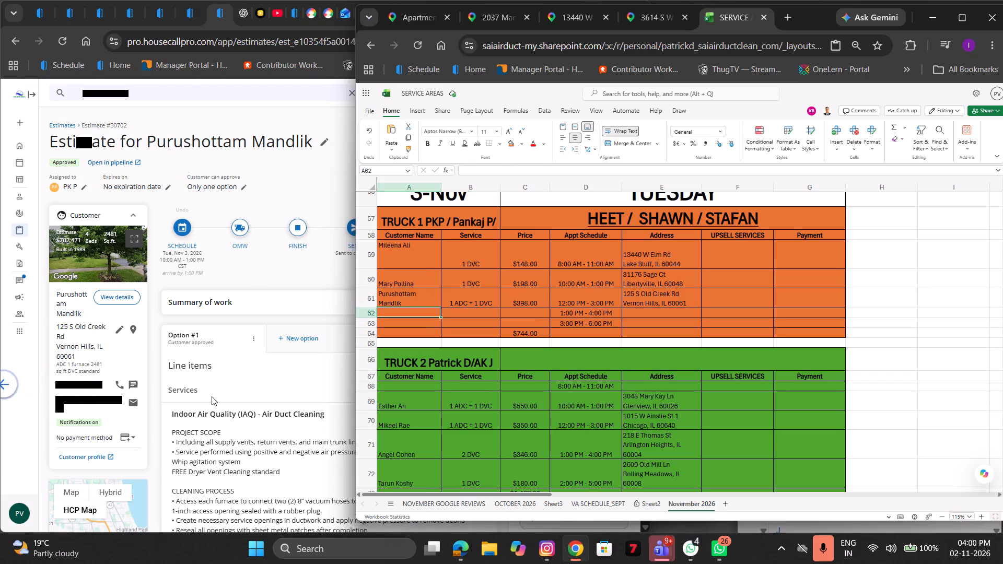
scroll(212, 396, up, 1)
scroll(212, 396, right, 1)
Clear the crew names HEET / SHAWN / STAFAN from the heading of the 3-Nov Truck 1 table.
scroll(515, 286, up, 1)
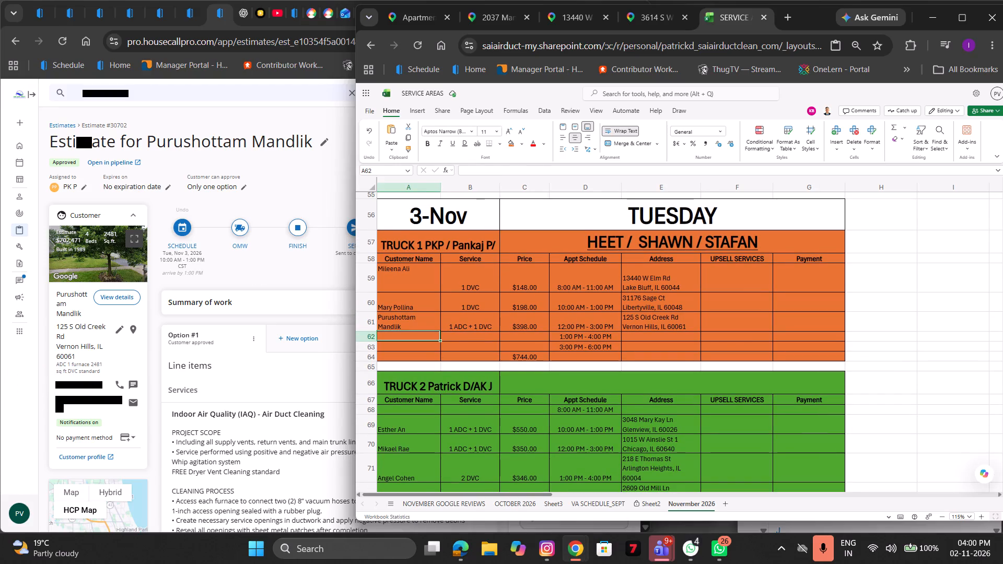
click(639, 237)
key(BackSpace)
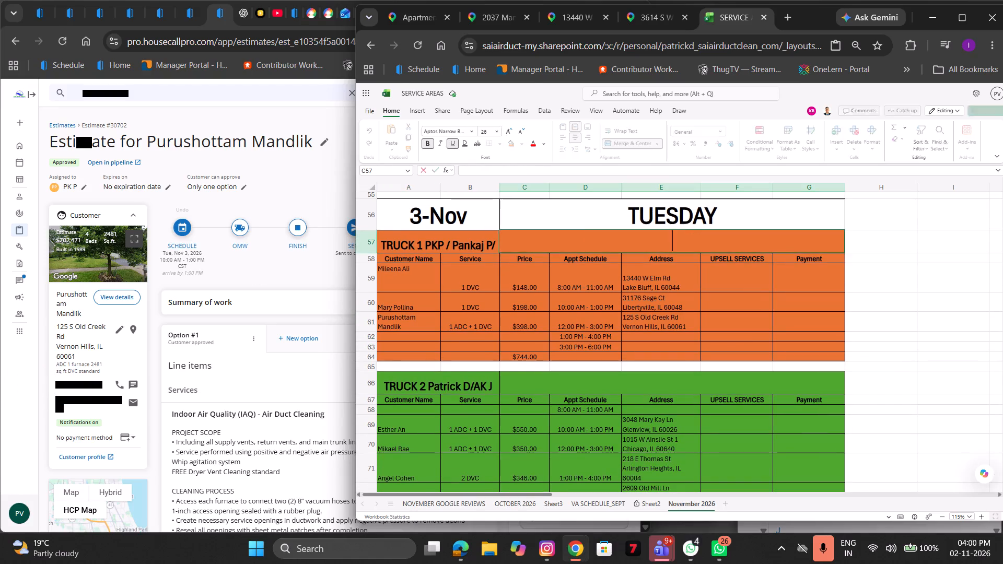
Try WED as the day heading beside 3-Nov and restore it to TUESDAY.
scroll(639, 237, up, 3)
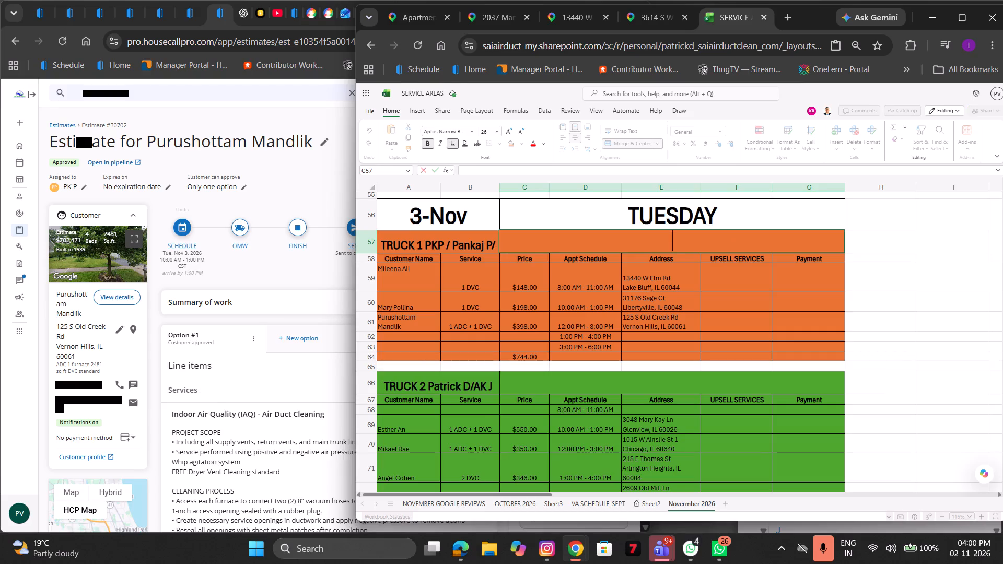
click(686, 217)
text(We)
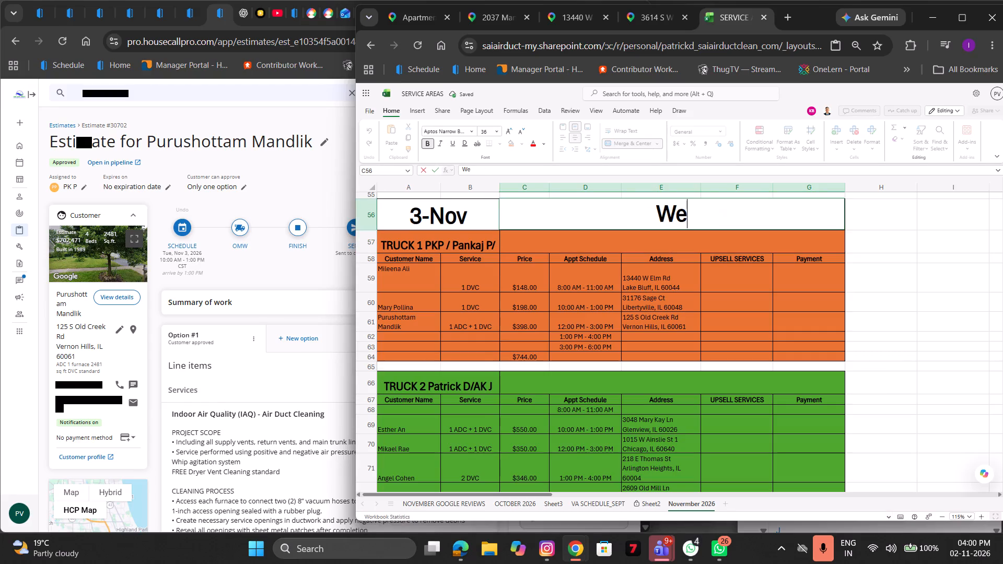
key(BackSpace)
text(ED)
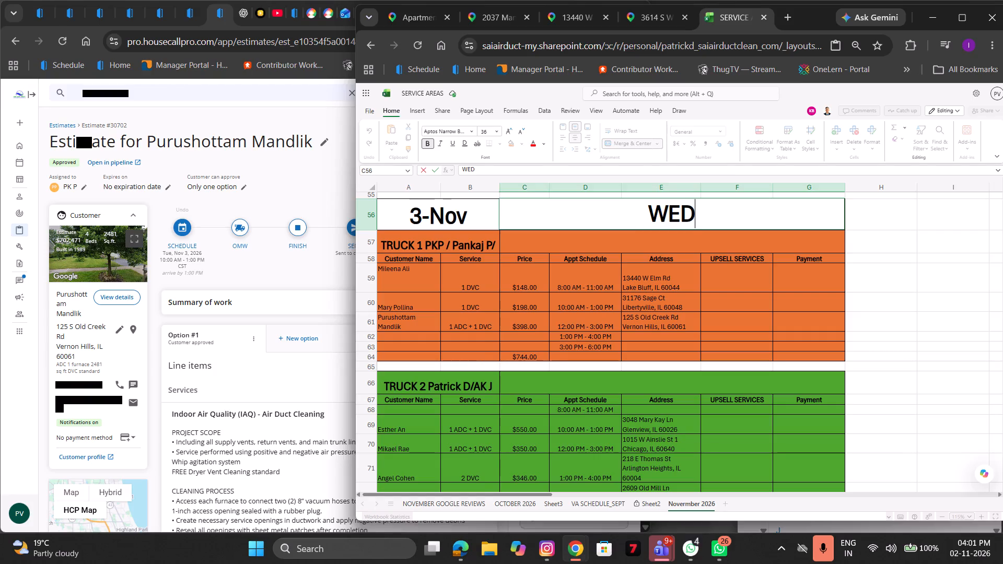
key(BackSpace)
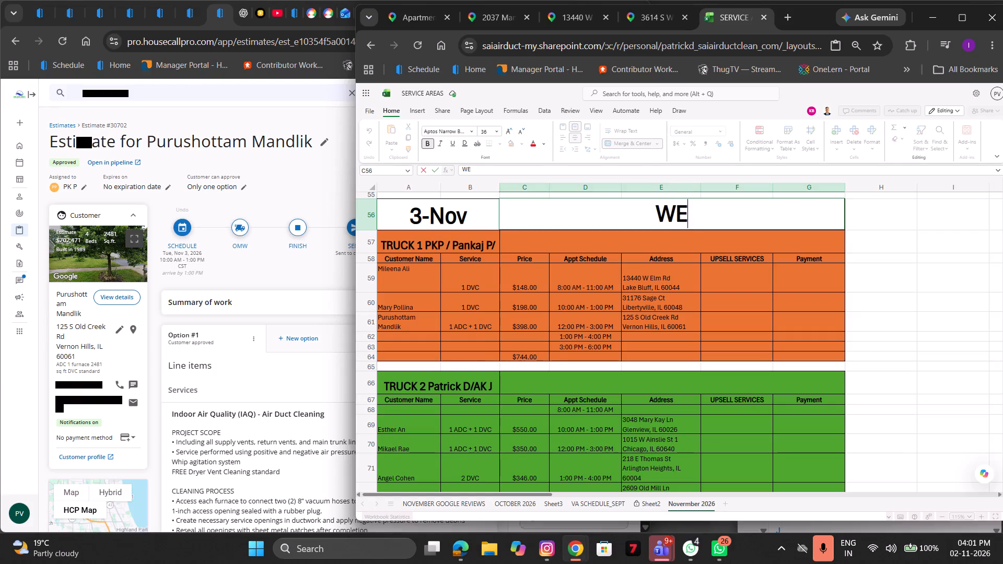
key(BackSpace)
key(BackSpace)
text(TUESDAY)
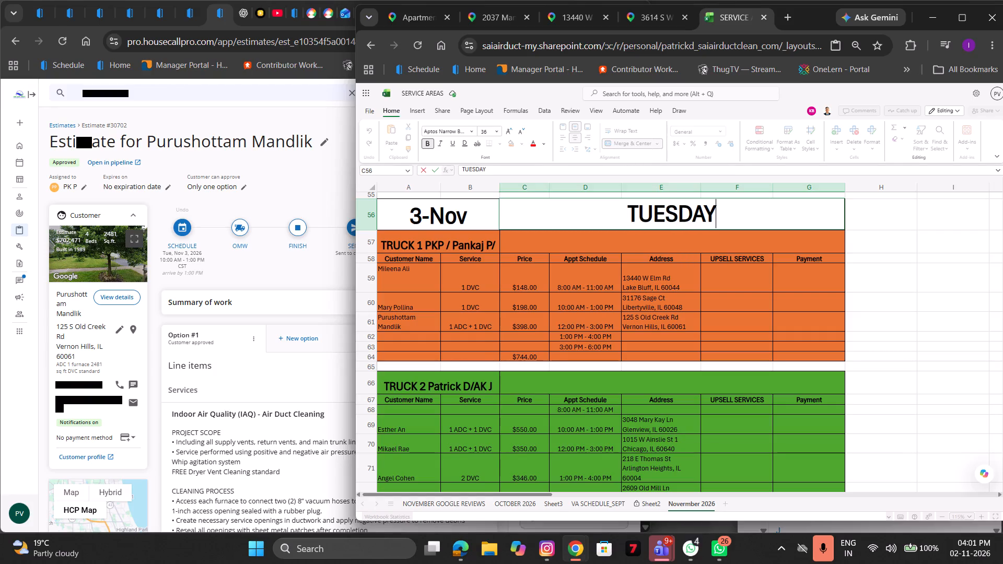
Open PP's 12:00–3:00 PM estimate from the November 3 calendar and copy the customer's name and address.
click(174, 397)
scroll(174, 397, right, 11)
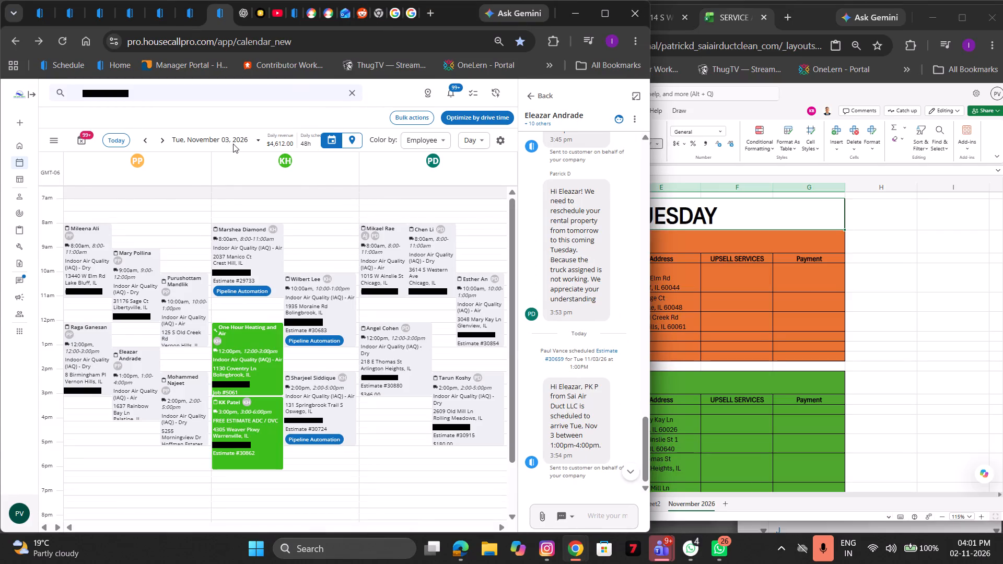
click(87, 375)
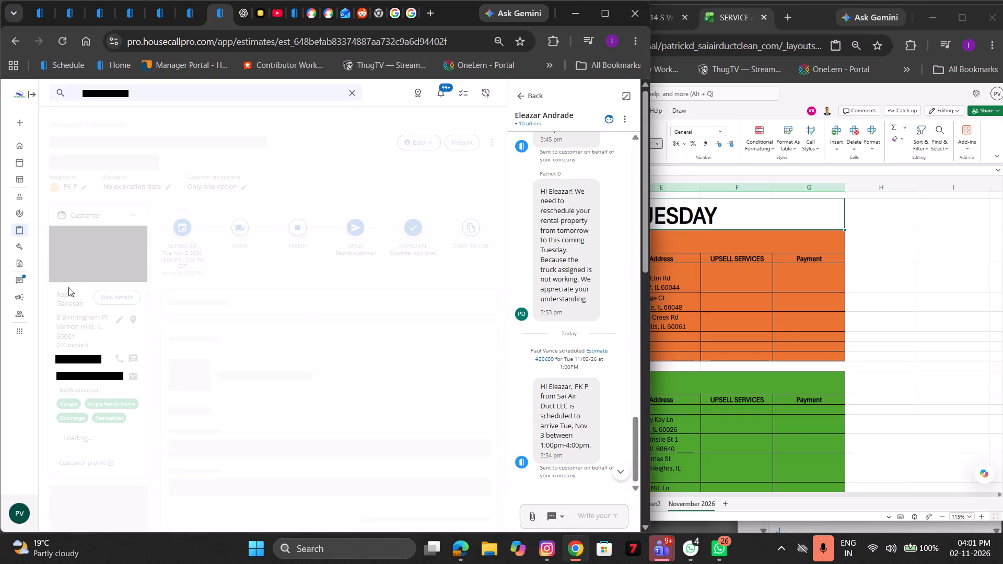
drag(86, 305, 43, 297)
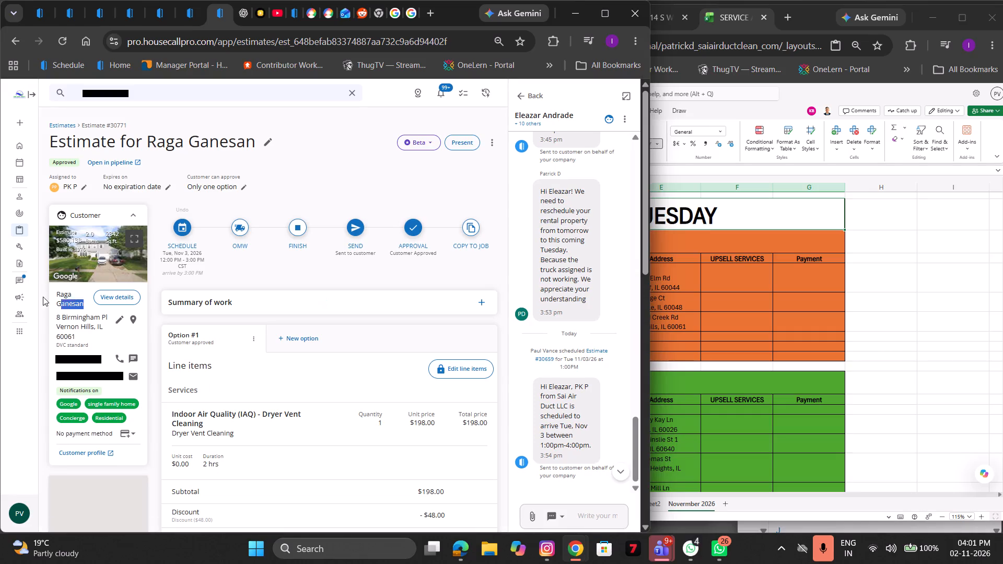
drag(43, 297, 49, 295)
key(ctrl+c)
drag(85, 336, 57, 326)
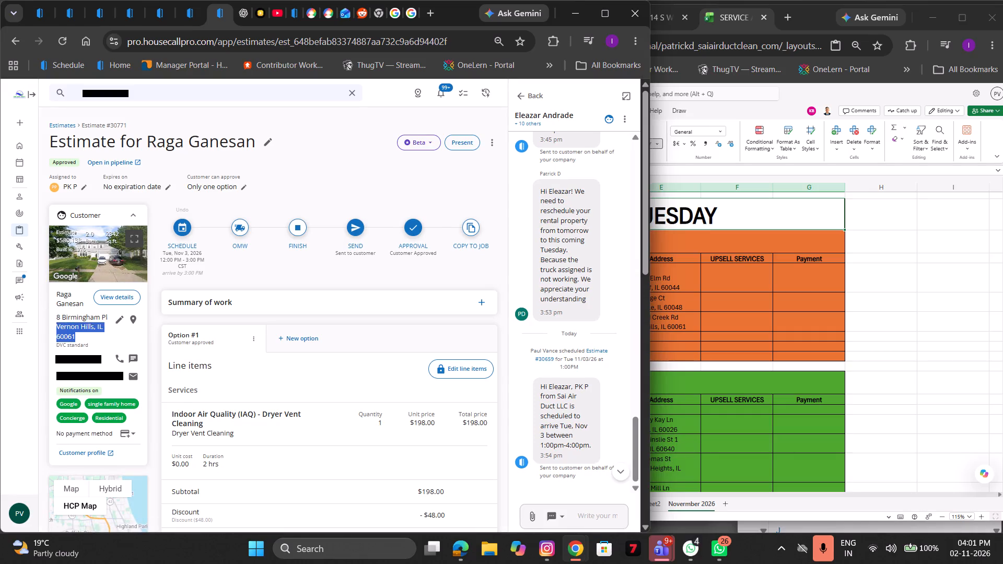
drag(57, 326, 55, 320)
key(ctrl+c)
Enter the estimate's total of $150 as the price and 1 DVC as the service in the 1:00 PM - 4:00 PM Truck 1 row.
scroll(487, 424, down, 3)
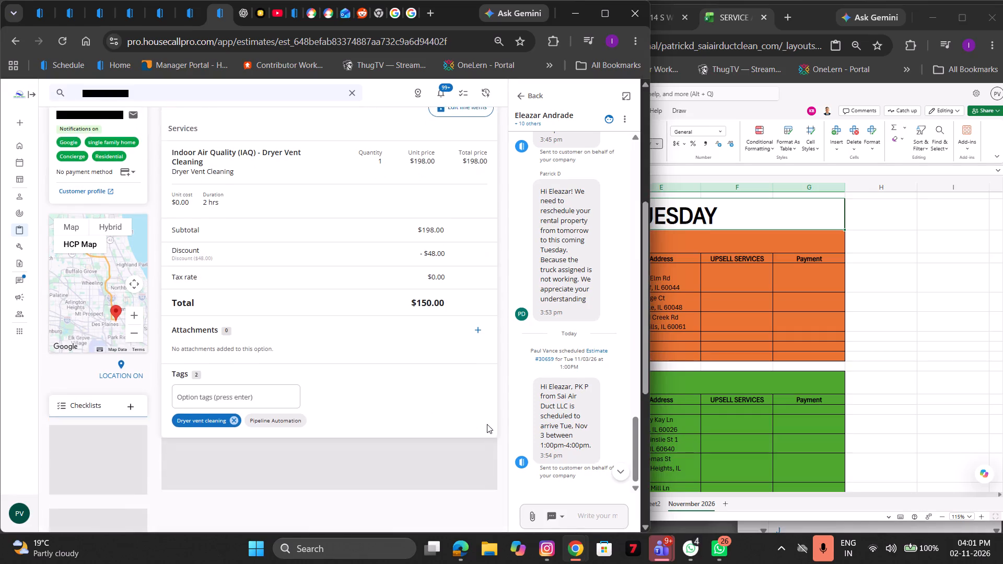
click(843, 283)
double_click(532, 336)
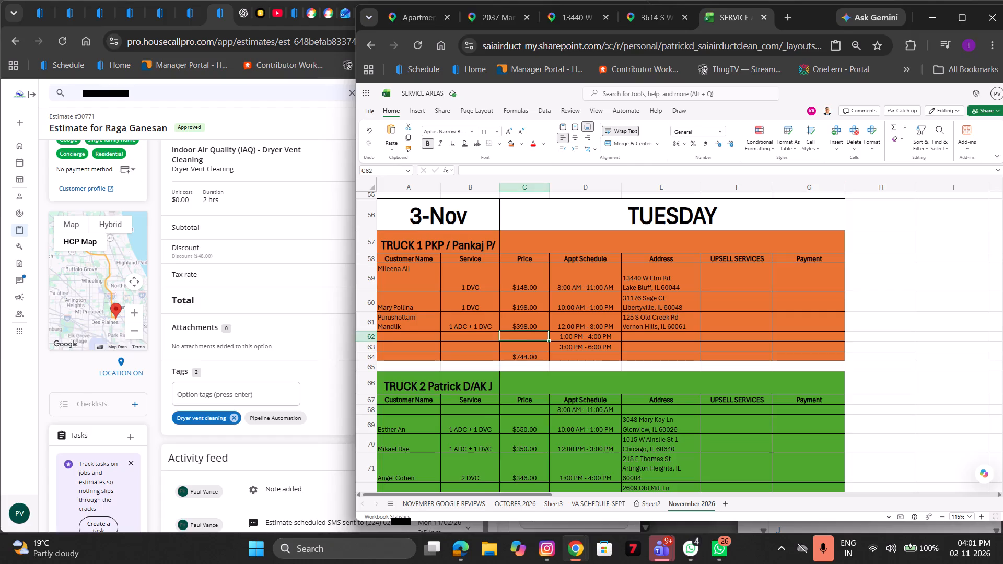
text($150)
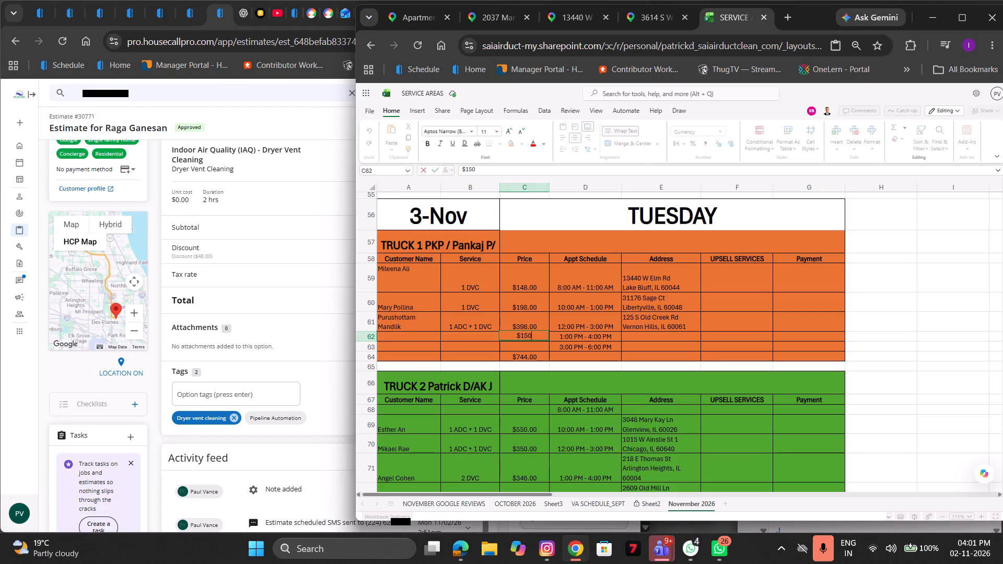
click(479, 337)
text(1)
key(space)
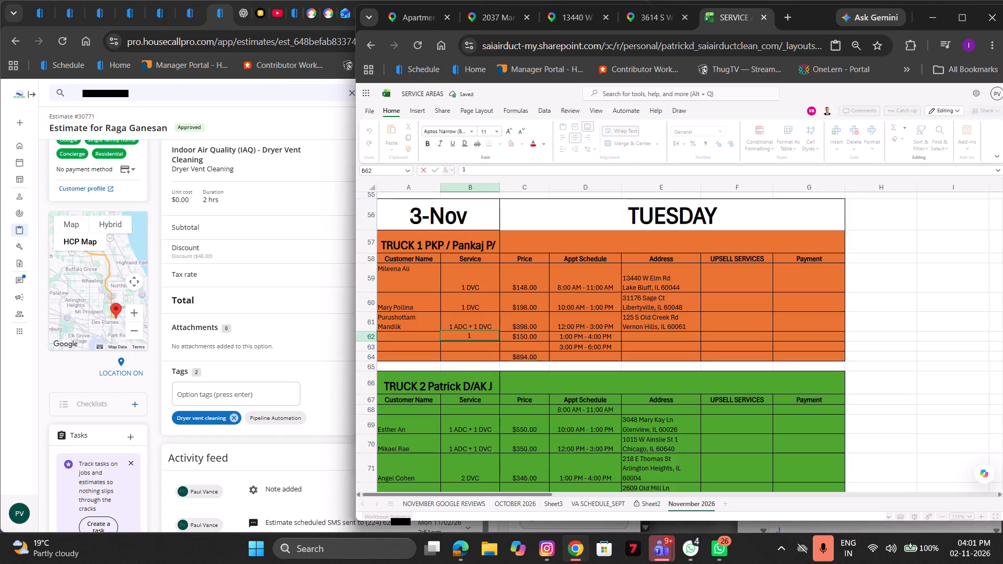
text(dvc)
key(BackSpace)
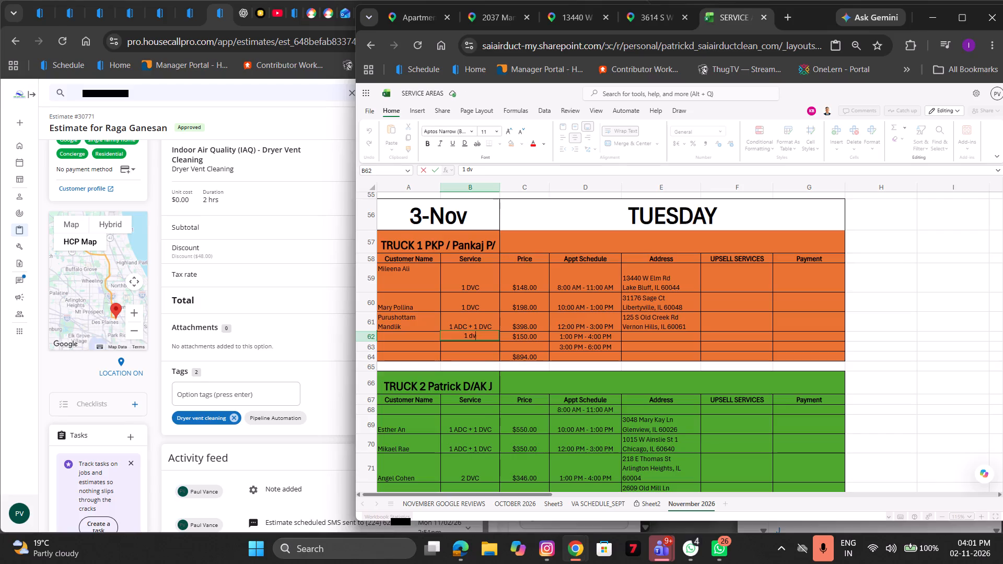
key(BackSpace)
text(DVC)
Paste the copied customer name into the 1:00 PM - 4:00 PM Truck 1 row and left-align it.
scroll(134, 246, up, 1)
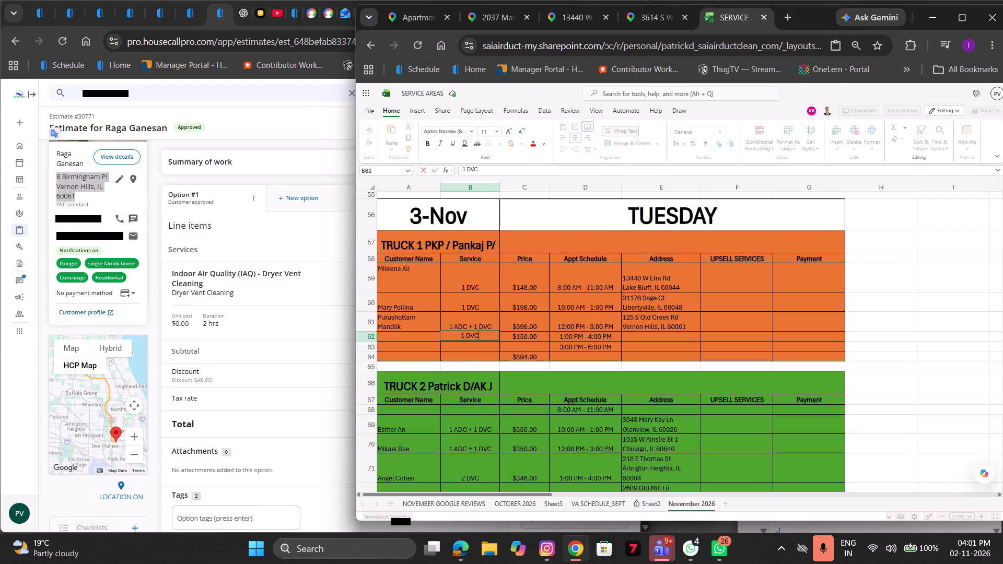
double_click(438, 334)
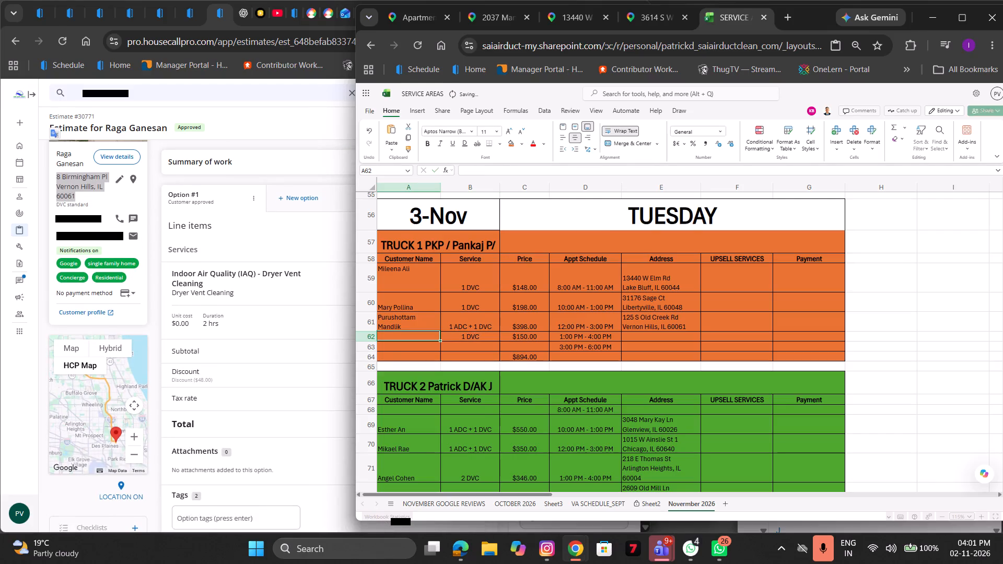
key(super+v)
drag(664, 183, 624, 273)
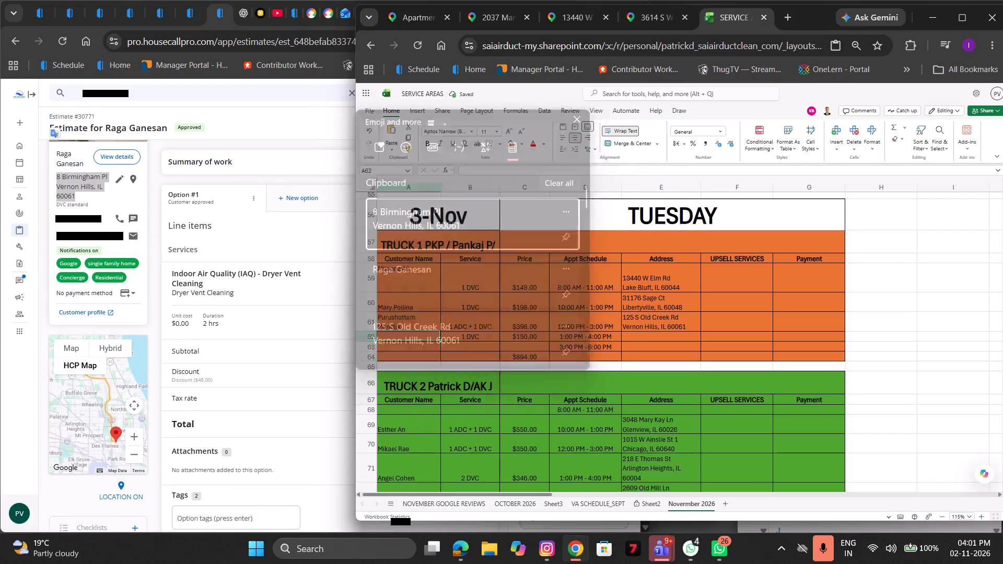
click(624, 273)
double_click(414, 335)
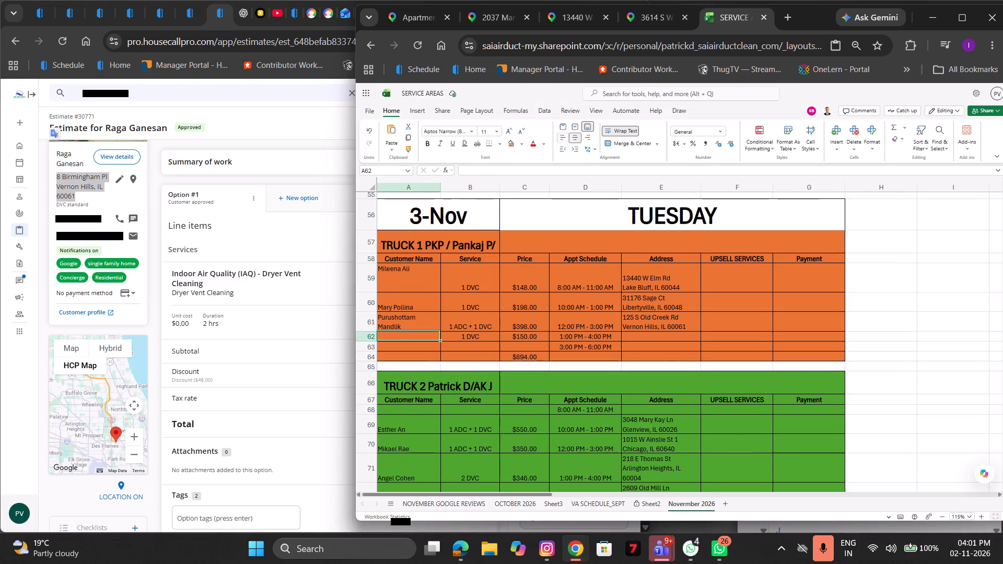
key(super+v)
click(472, 234)
key(ctrl+v)
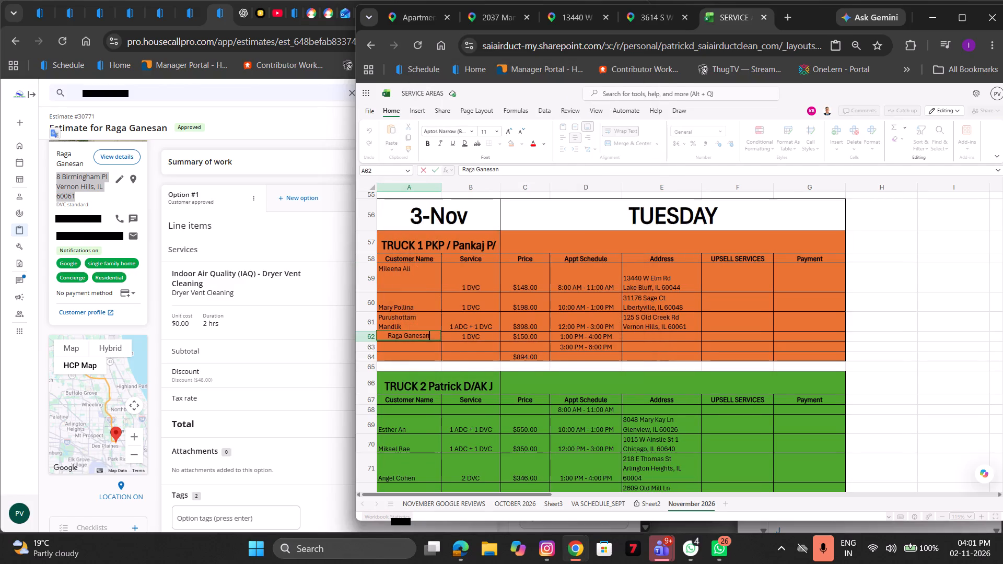
click(679, 335)
click(418, 338)
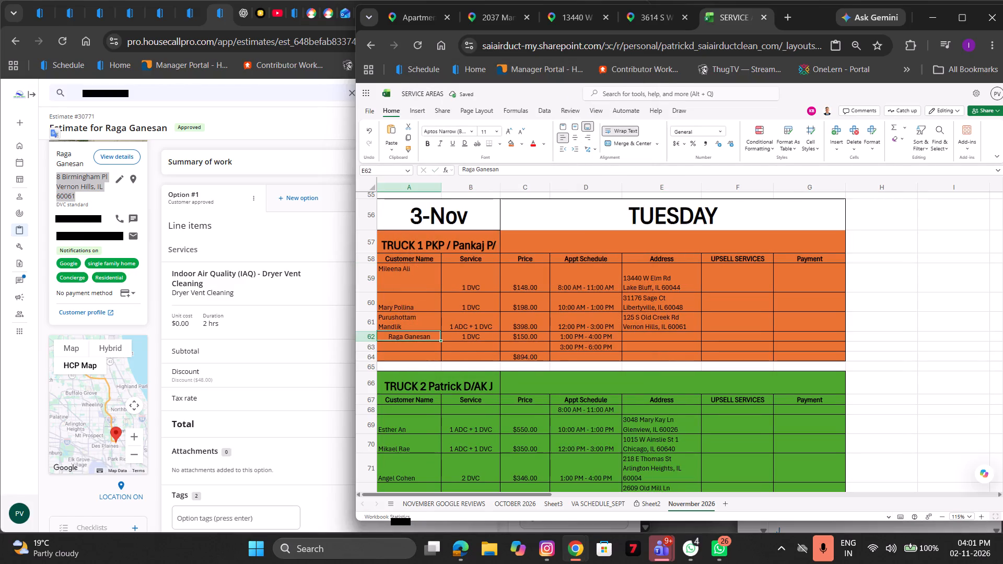
click(564, 137)
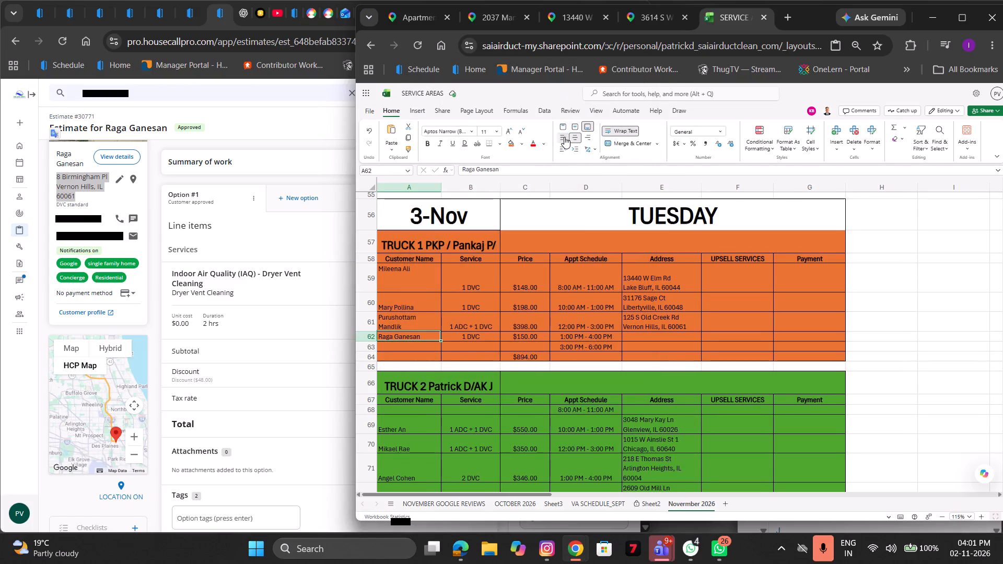
Paste the copied customer address into the Address cell of the 1:00 PM - 4:00 PM Truck 1 row.
click(656, 343)
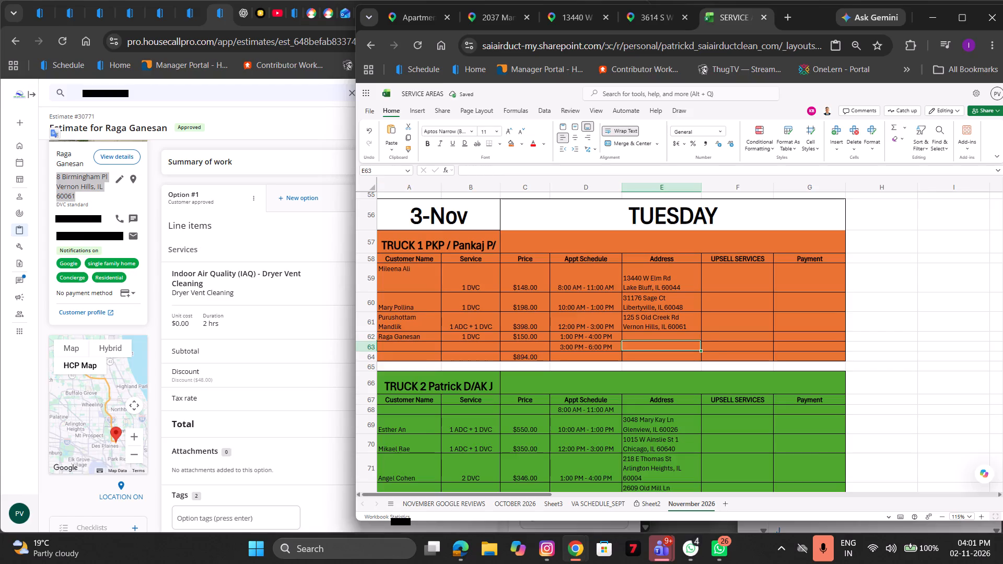
triple_click(657, 339)
key(super+v)
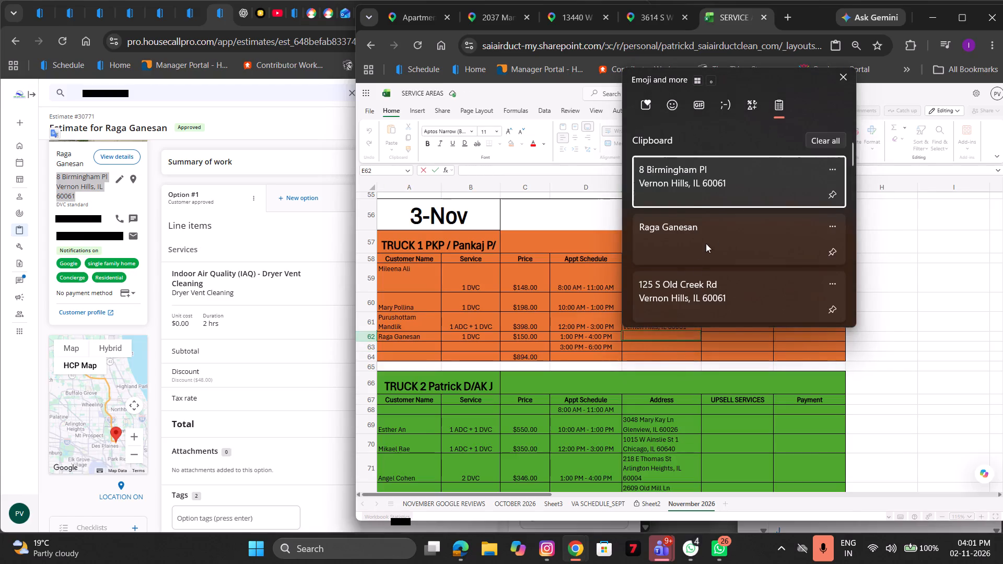
click(675, 204)
key(ctrl+v)
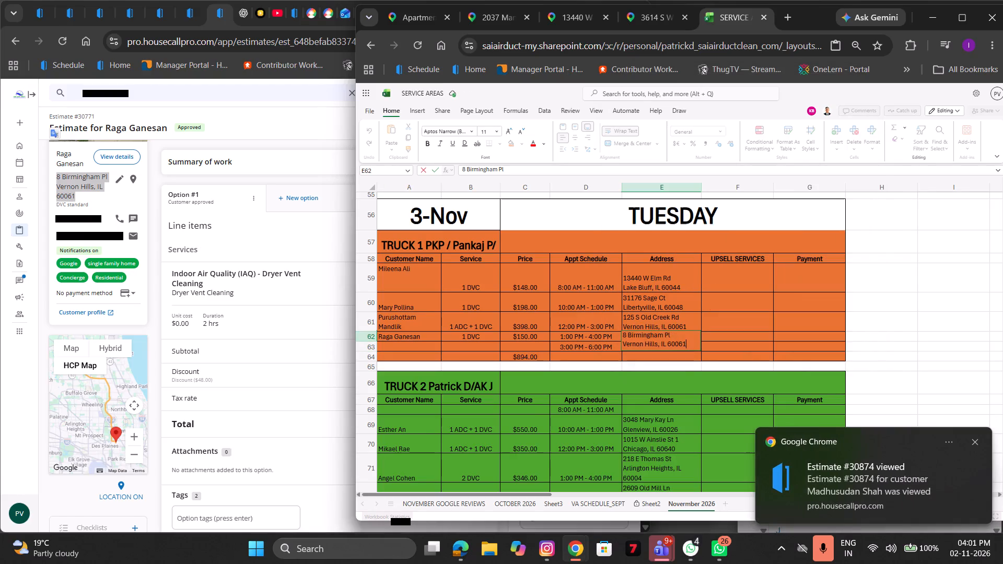
click(421, 345)
Open PP's 1:00–4:00 PM estimate from the November 3 calendar, copy the customer's name and address, and review the line items.
scroll(264, 350, right, 5)
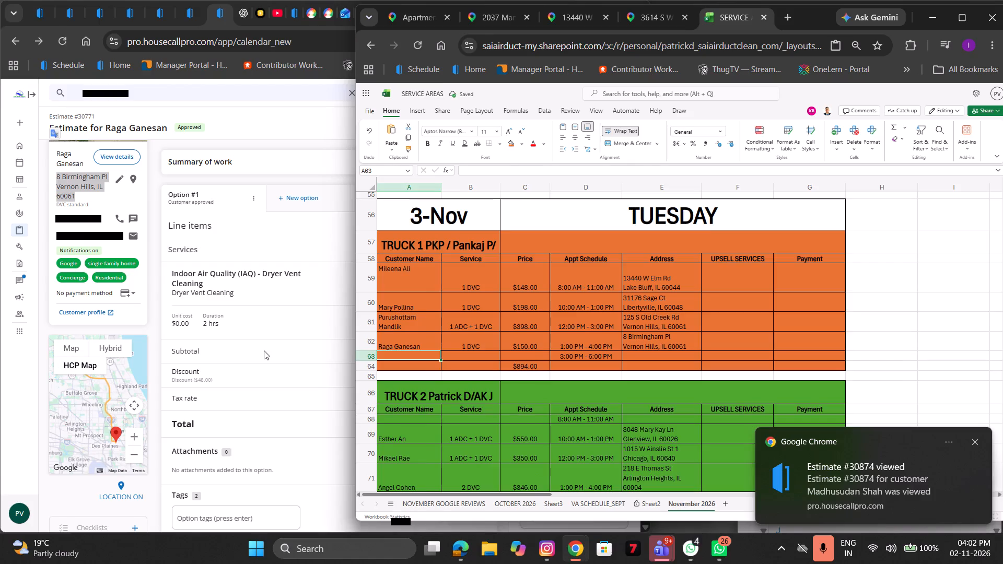
scroll(185, 391, up, 1)
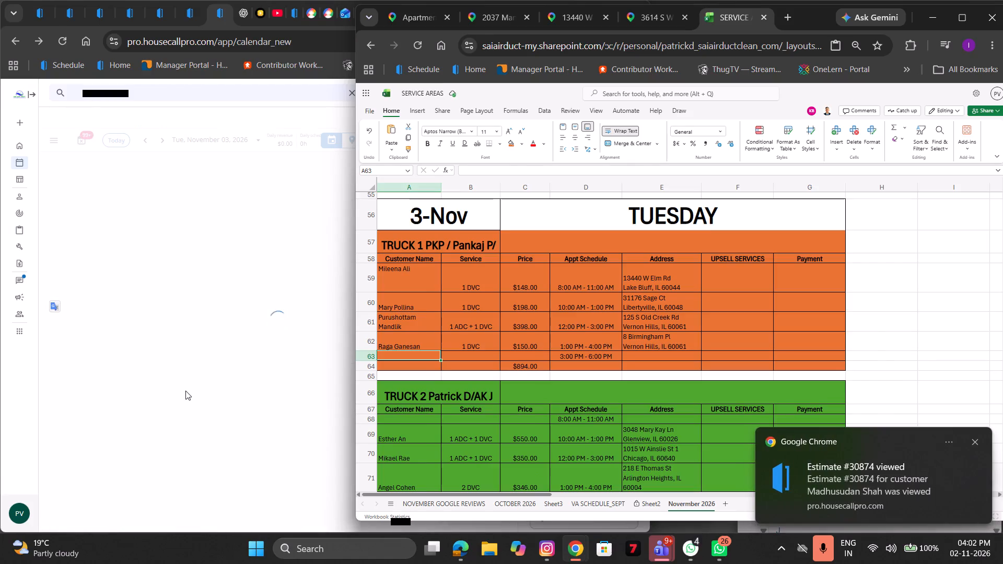
click(132, 372)
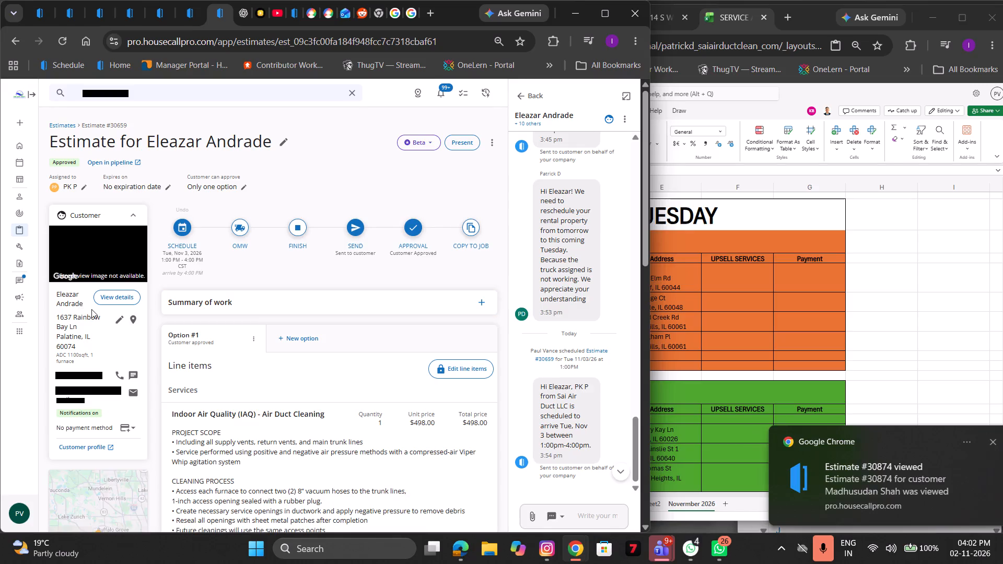
drag(91, 309, 55, 297)
key(ctrl+c)
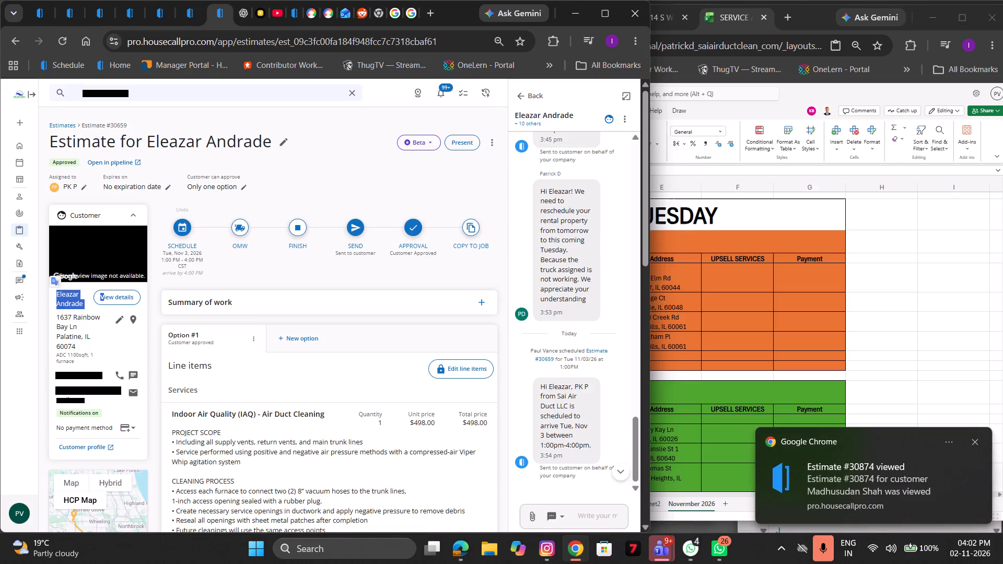
drag(83, 345, 52, 316)
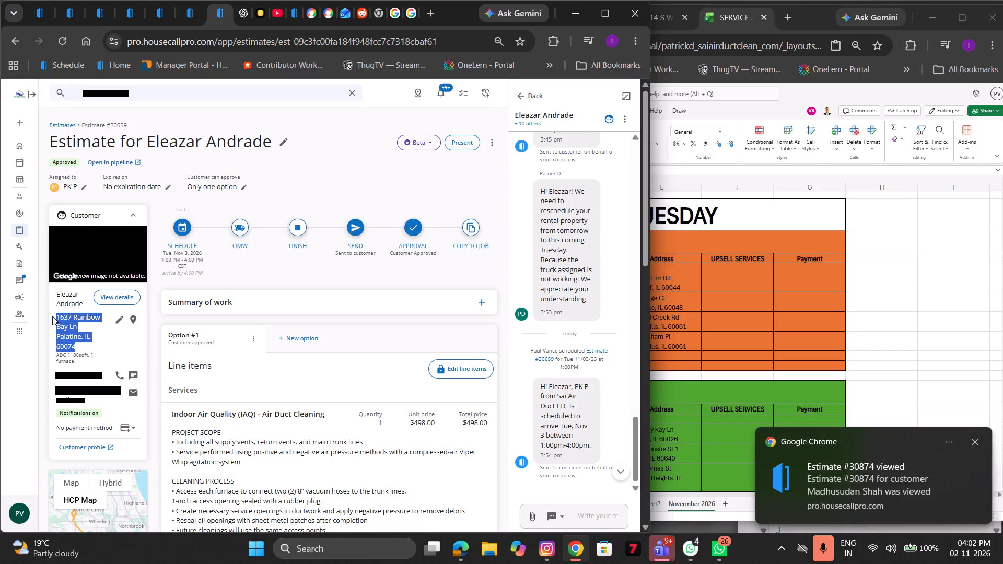
drag(52, 316, 53, 318)
key(ctrl+c)
scroll(380, 462, down, 3)
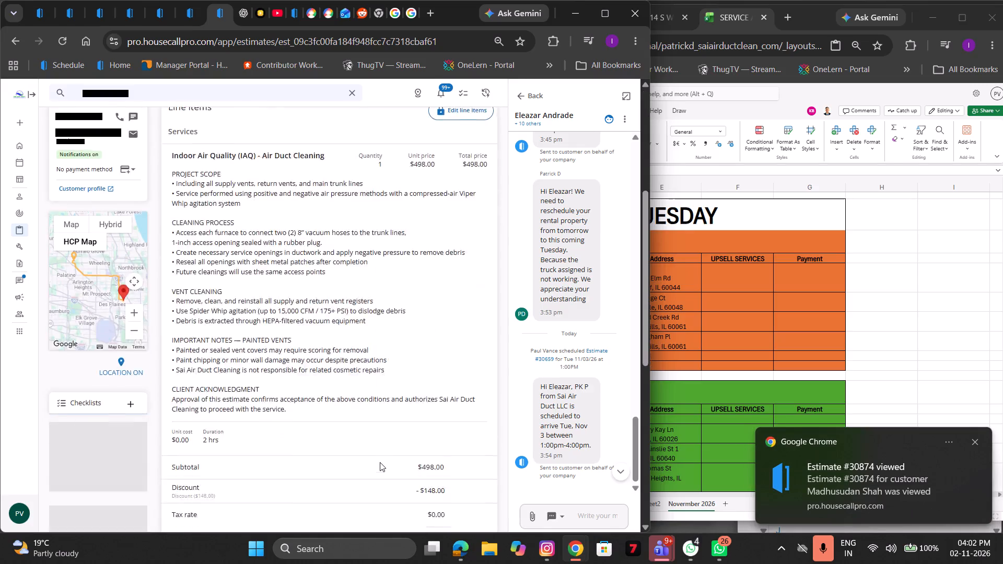
scroll(380, 462, up, 1)
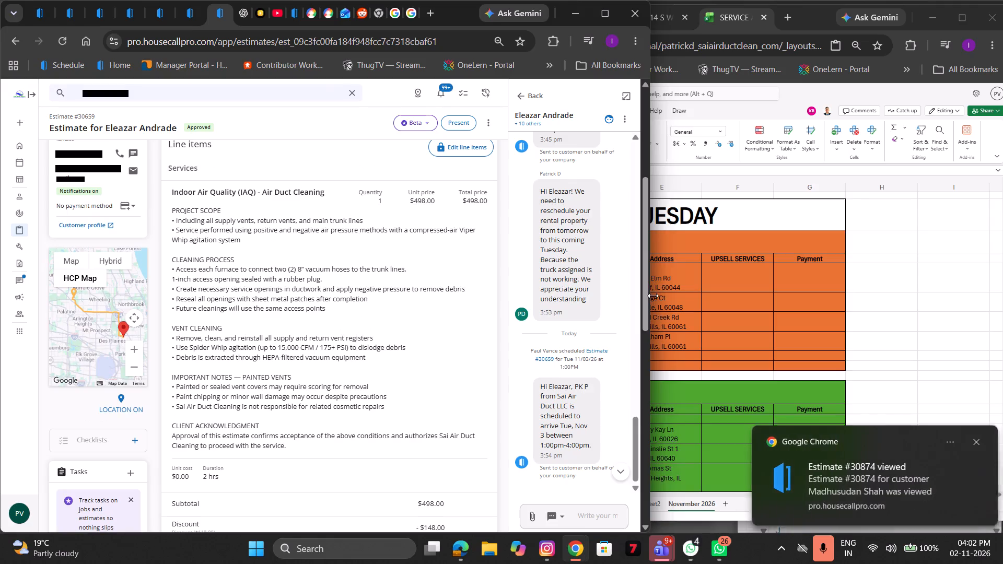
Paste the copied customer address into the Address cell of the 3:00 PM - 6:00 PM Truck 1 row.
click(693, 330)
double_click(664, 355)
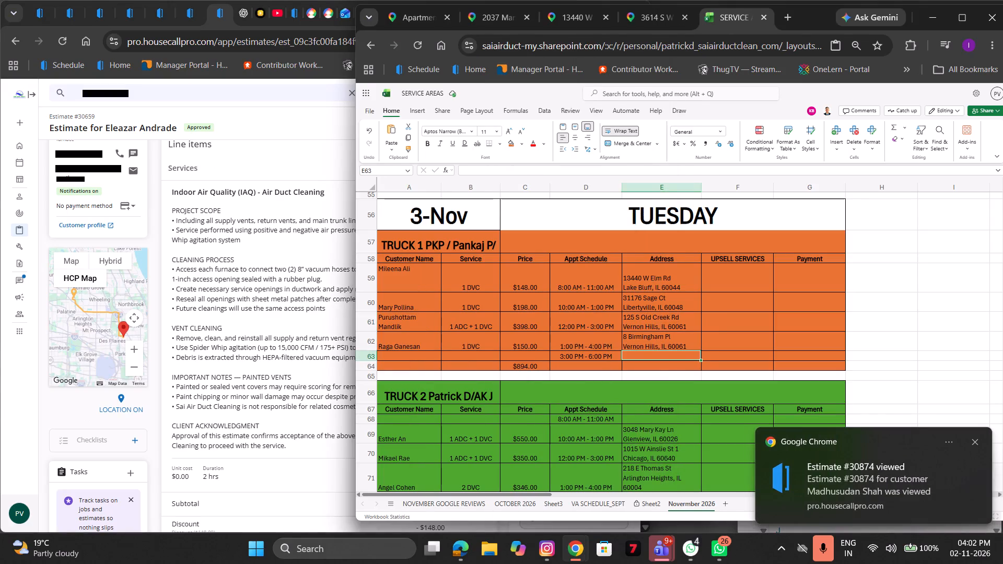
key(super+v)
click(706, 208)
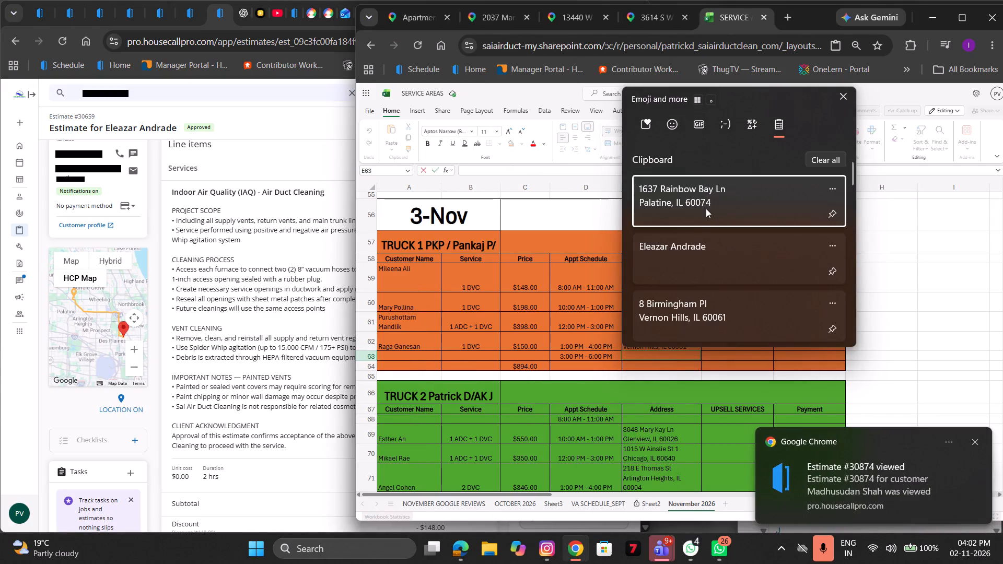
key(ctrl+v)
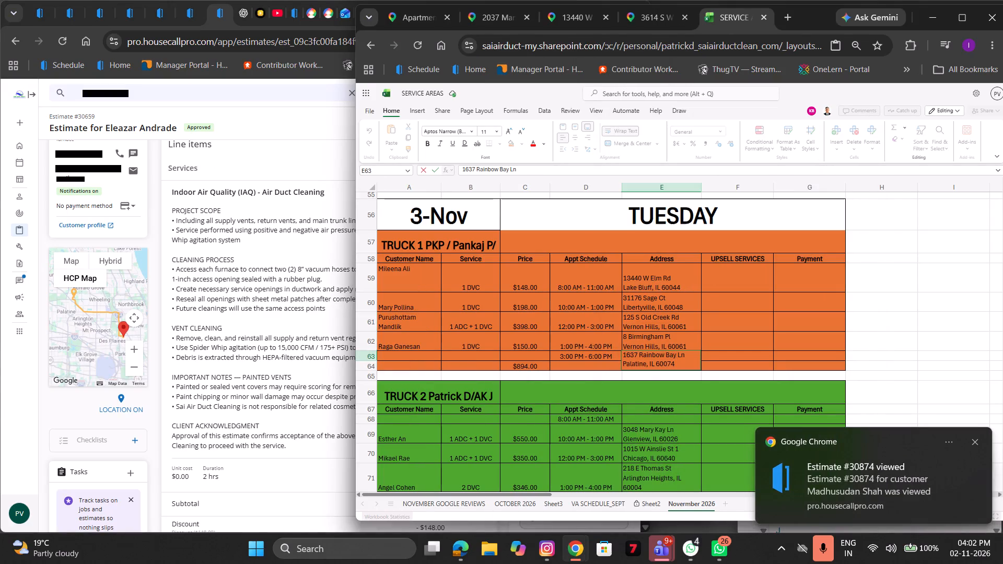
Check the open estimate's pricing and enter $350 as the price in the 3:00 PM - 6:00 PM Truck 1 row.
click(532, 357)
double_click(532, 357)
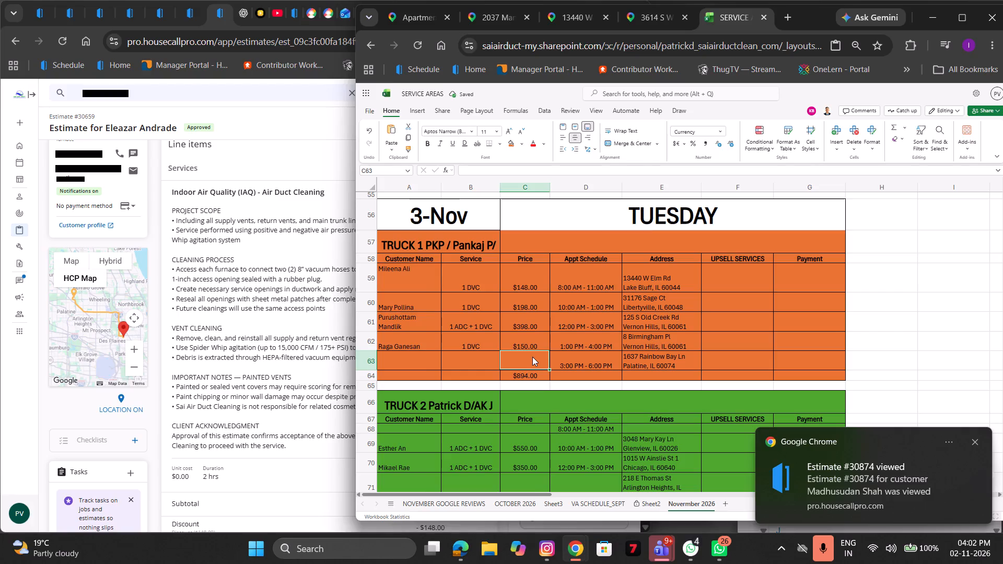
text($1)
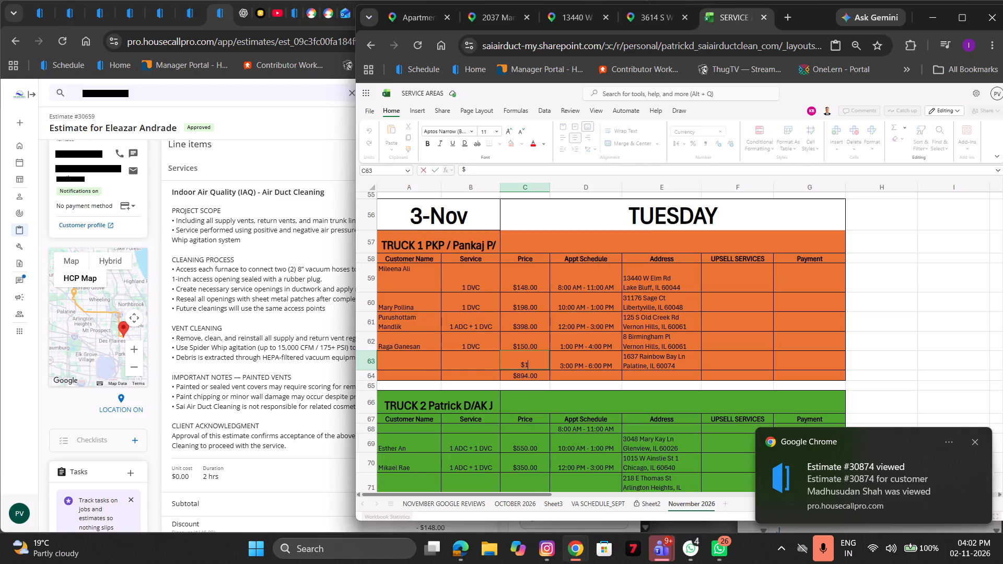
key(BackSpace)
text(398)
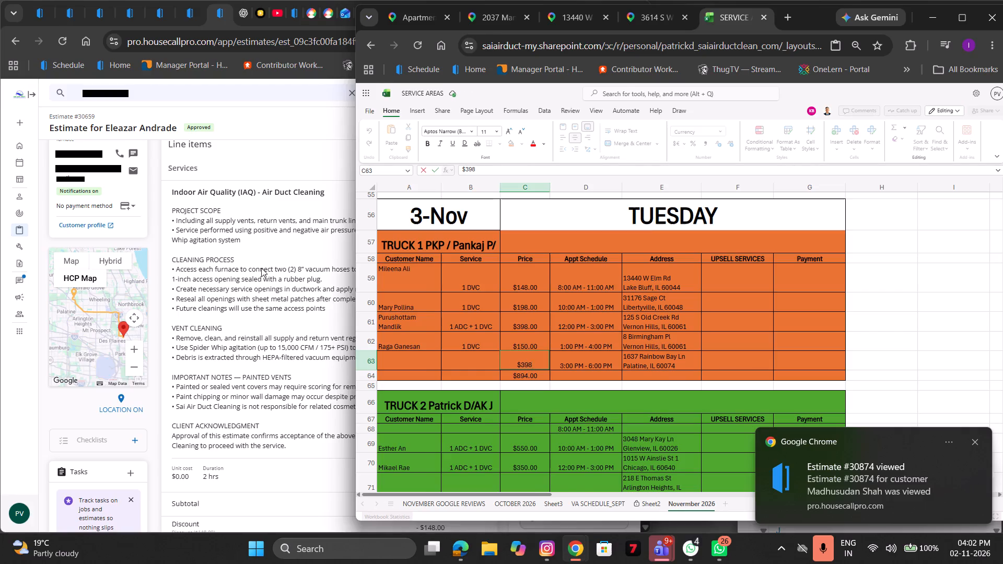
click(261, 268)
scroll(261, 268, right, 1)
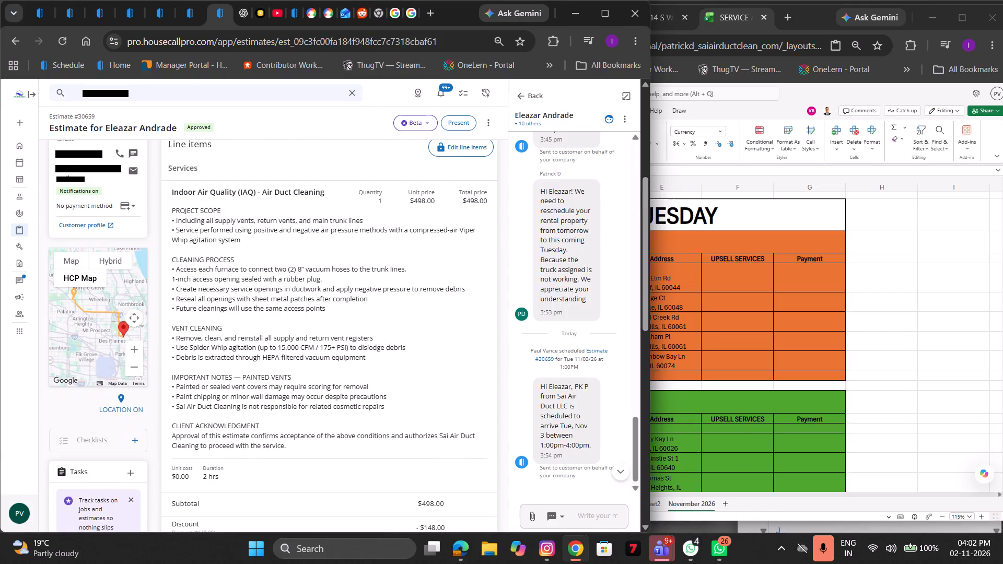
click(691, 359)
double_click(521, 363)
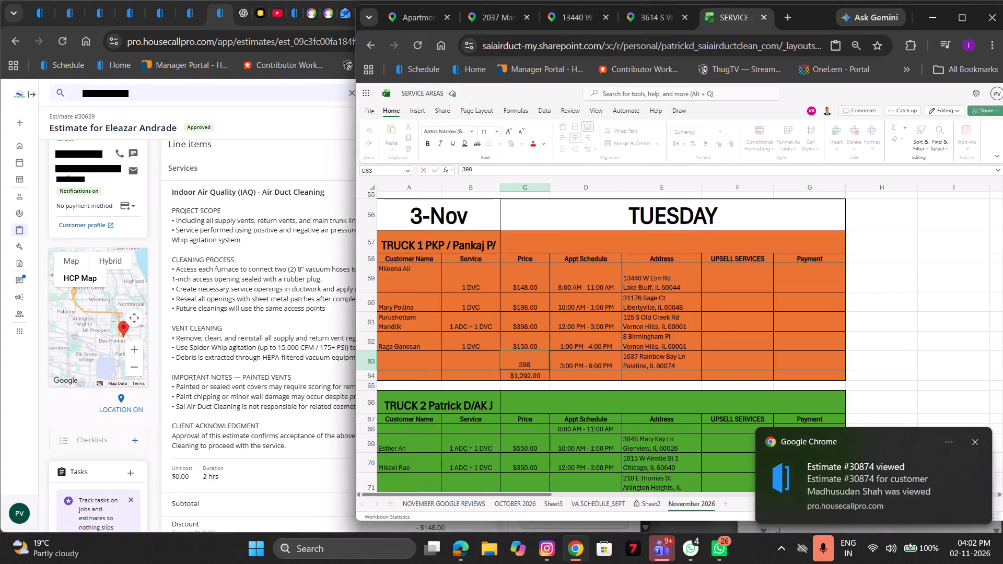
key(BackSpace)
key(BackSpace)
text(50)
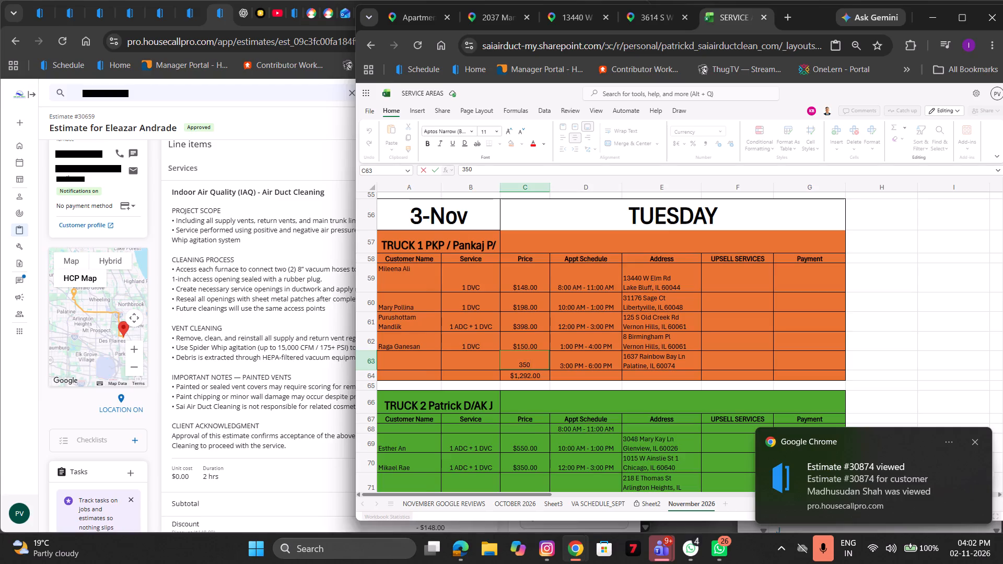
Enter 1 ADC as the service in the 3:00 PM - 6:00 PM Truck 1 row.
click(486, 356)
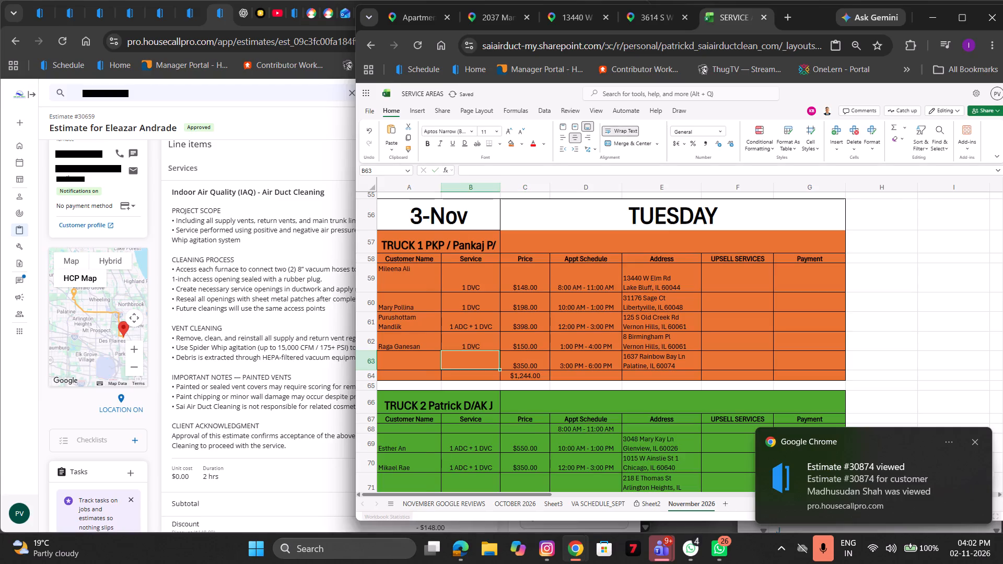
text(1 ADC)
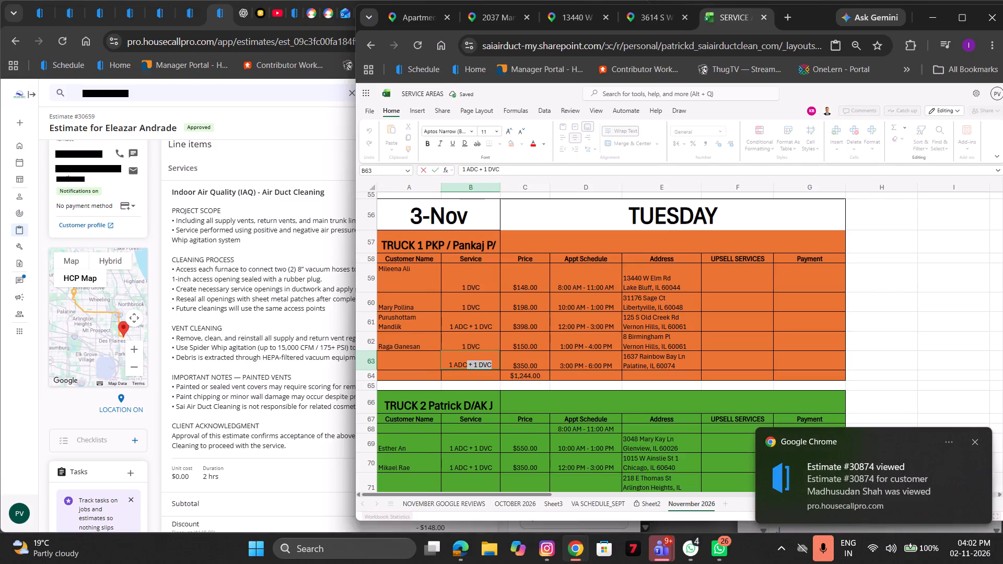
key(space)
key(space)
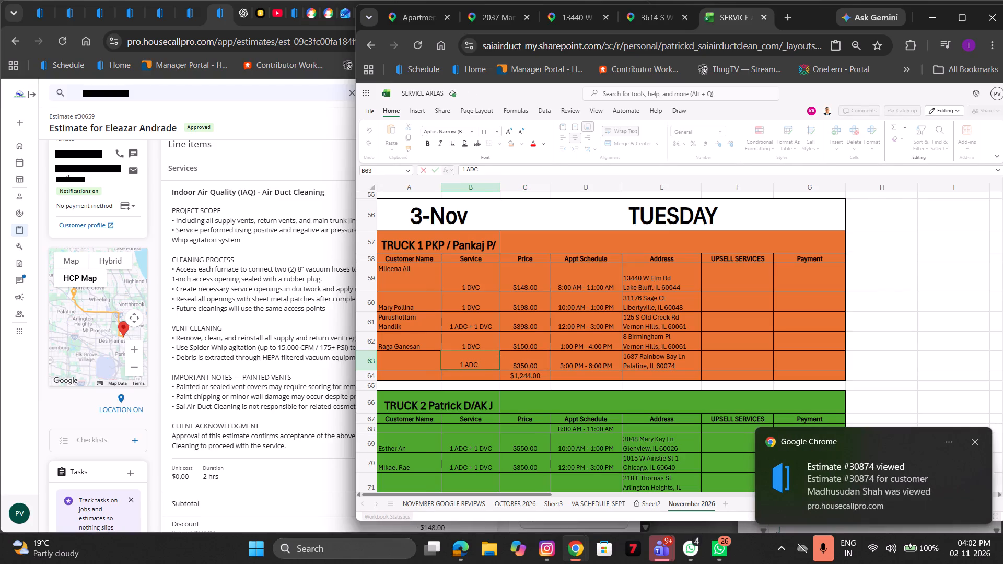
Paste the copied customer name into the Customer Name cell of the 3:00 PM - 6:00 PM Truck 1 row.
click(388, 360)
double_click(416, 365)
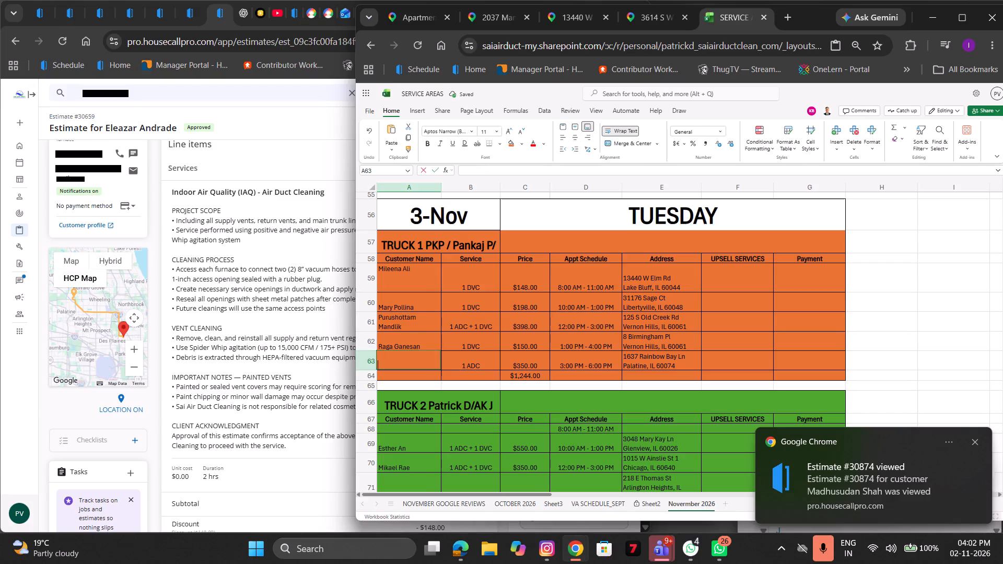
key(super+v)
click(457, 276)
key(ctrl+v)
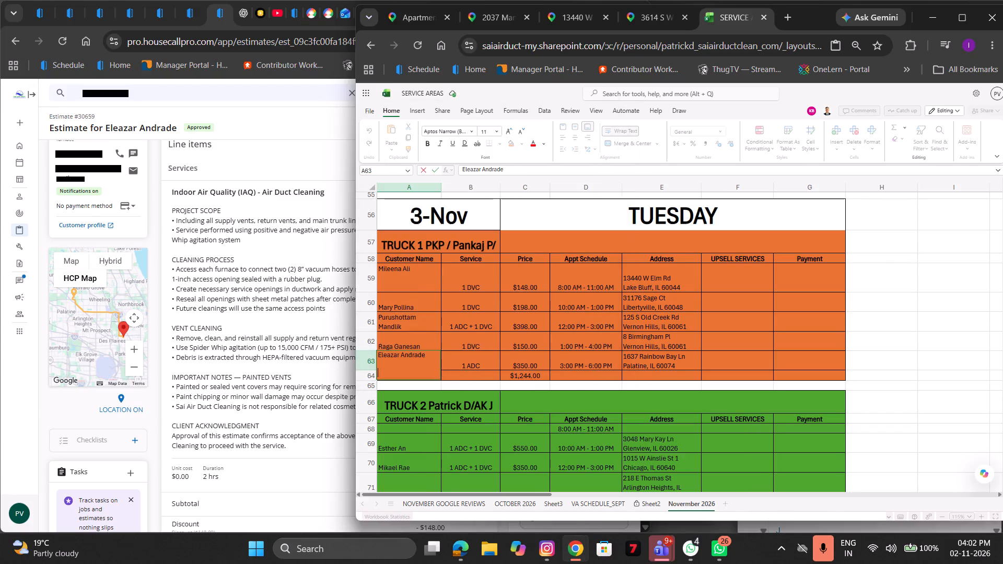
click(540, 375)
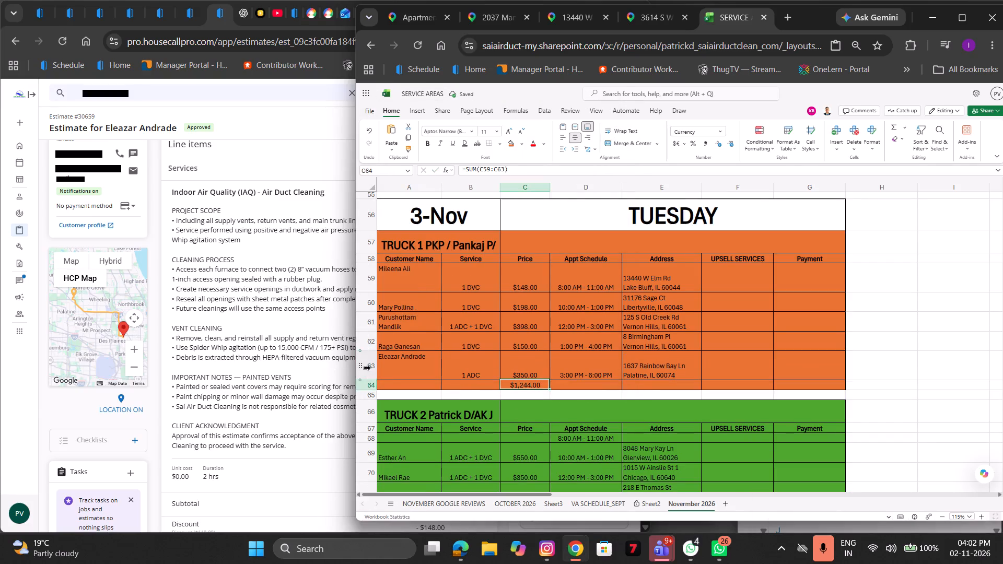
Insert one row below the 3:00 PM - 6:00 PM appointment in the Truck 1 table.
click(371, 366)
click(370, 370)
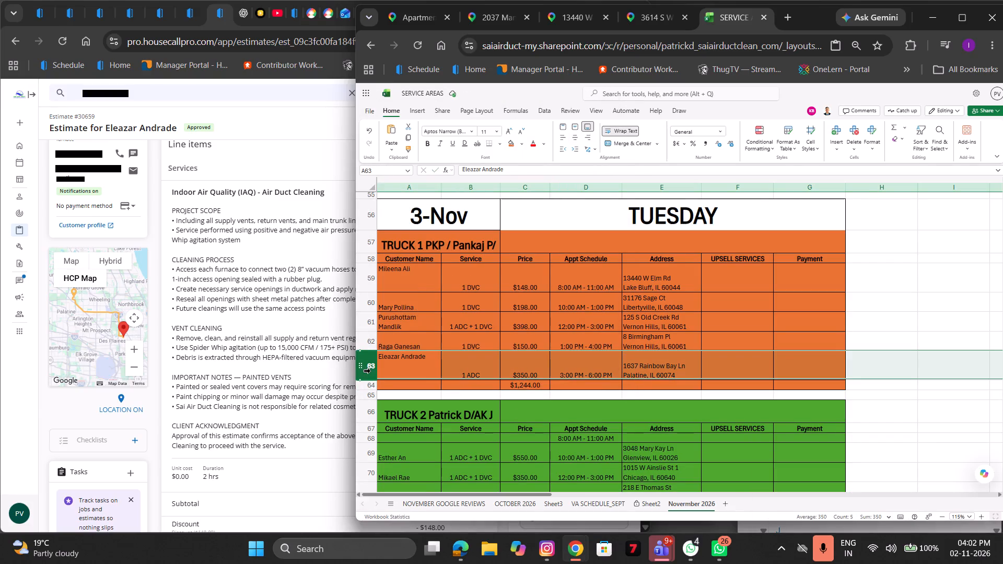
right_click(370, 370)
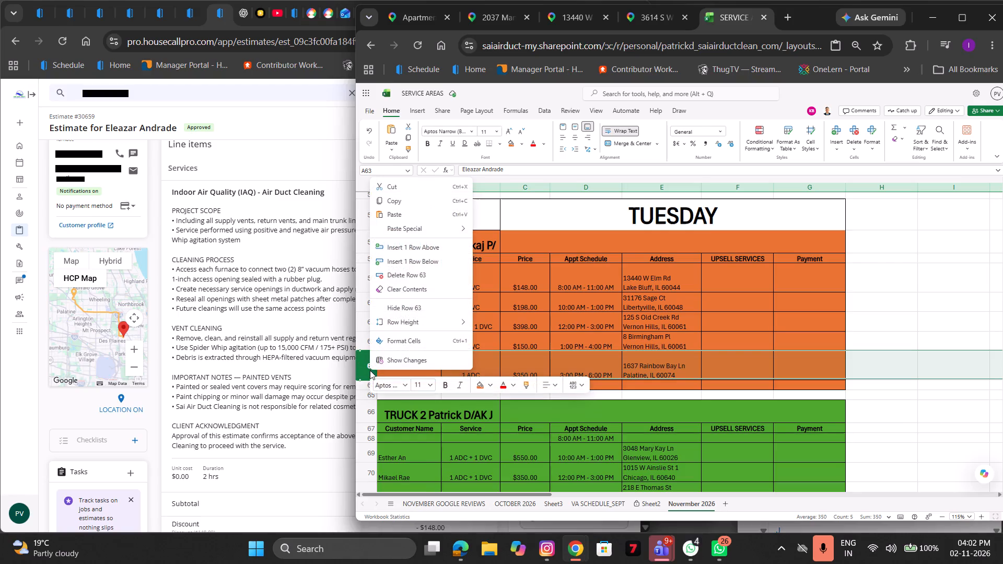
click(418, 258)
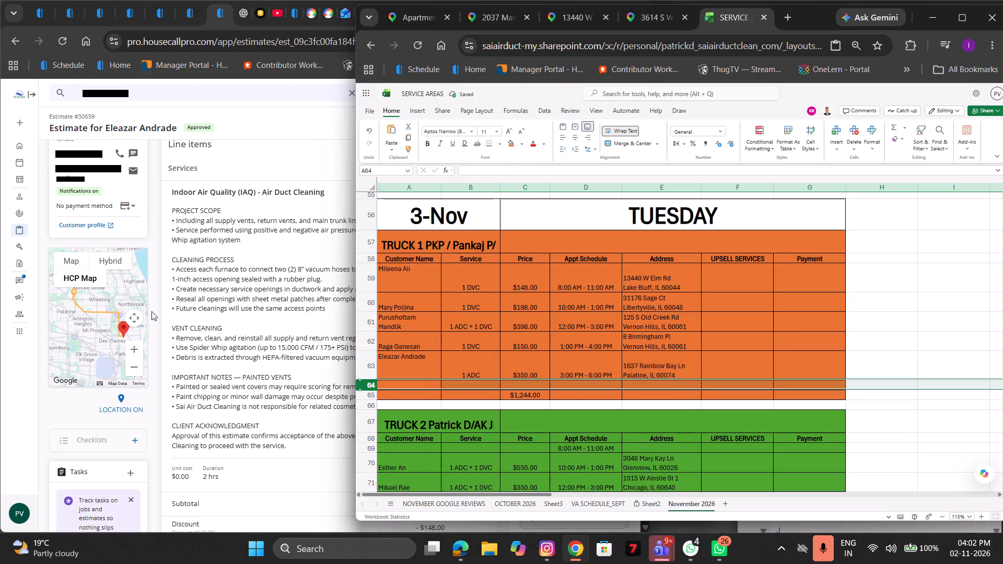
Open PP's 2:00–5:00 PM estimate from the November 3 calendar, review its line items, and copy the customer's name and address.
click(191, 340)
scroll(191, 340, up, 2)
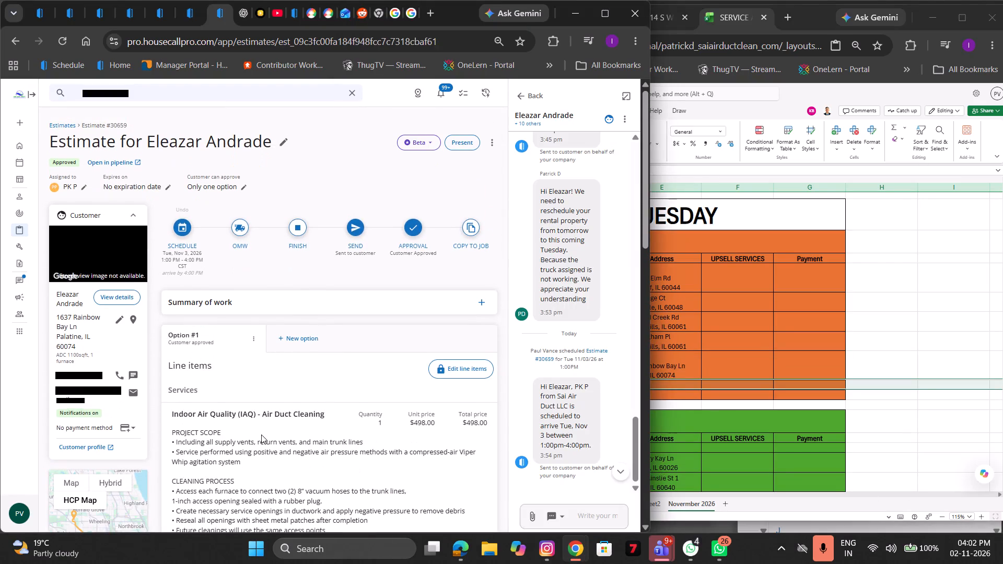
scroll(261, 434, right, 3)
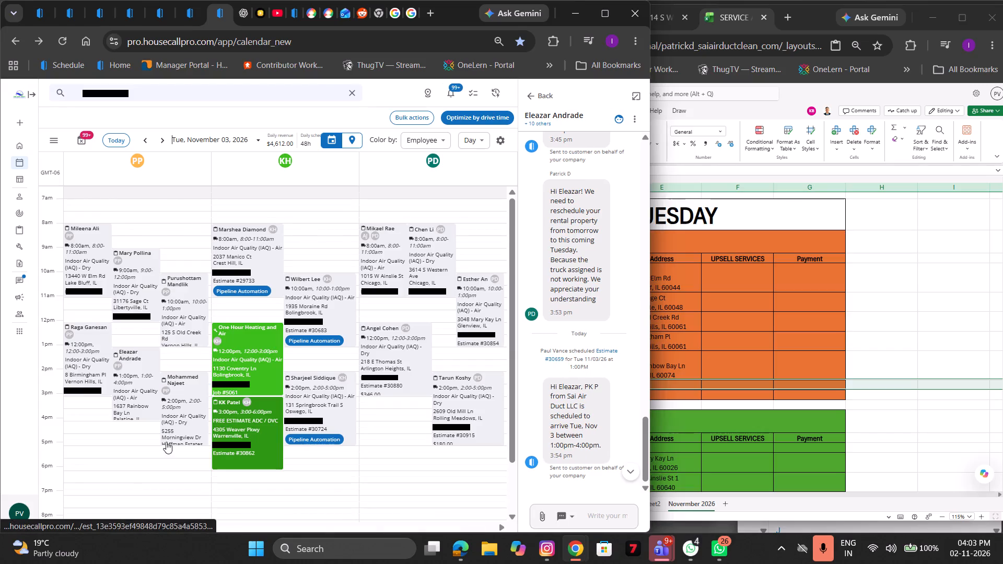
click(175, 432)
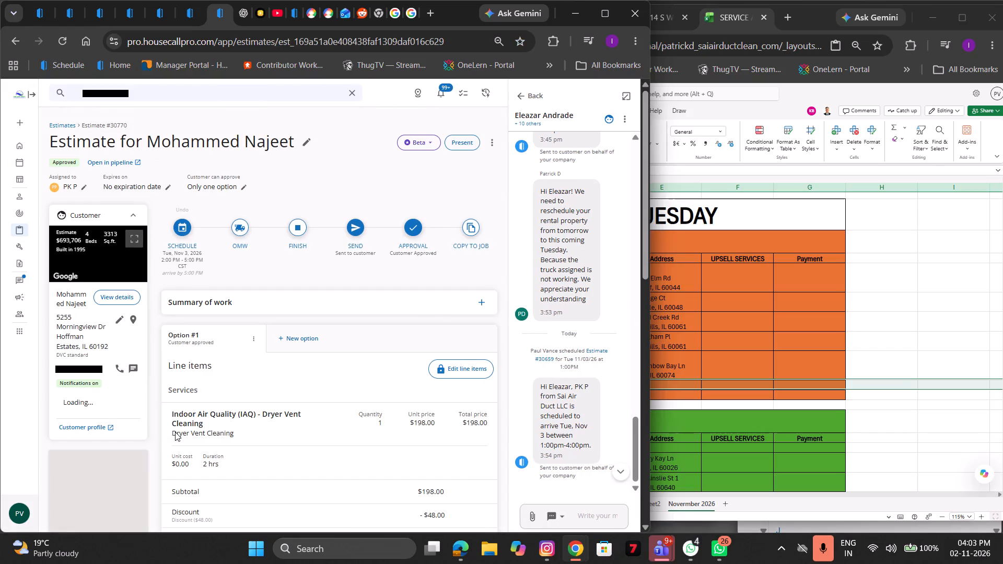
scroll(358, 442, down, 1)
scroll(358, 442, up, 3)
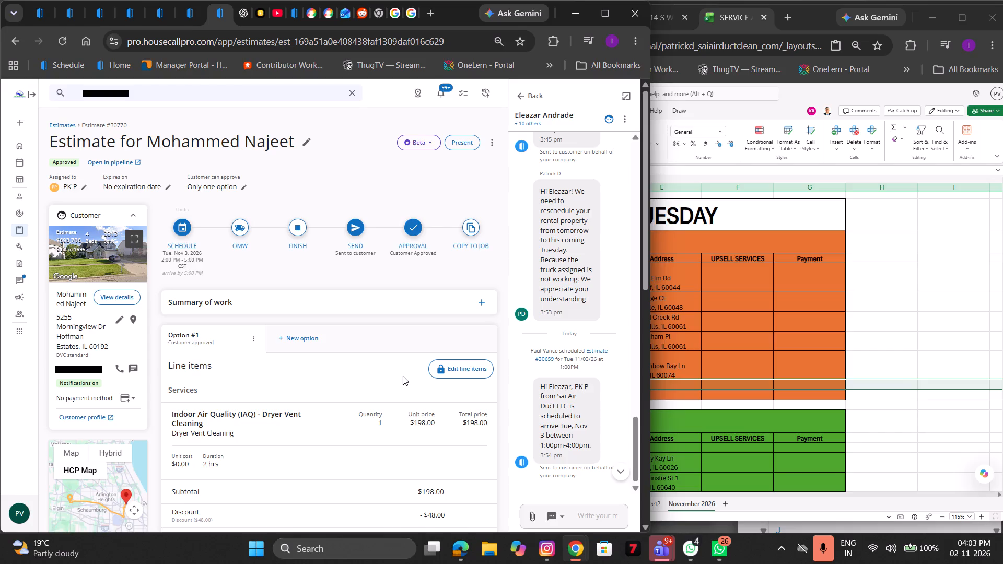
drag(213, 261, 171, 260)
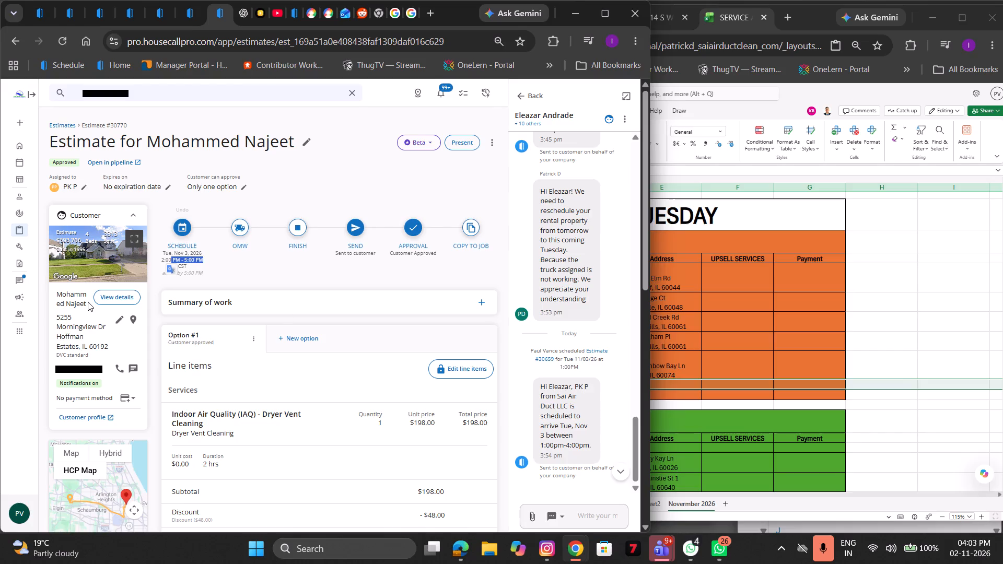
drag(88, 302, 55, 292)
key(ctrl+c)
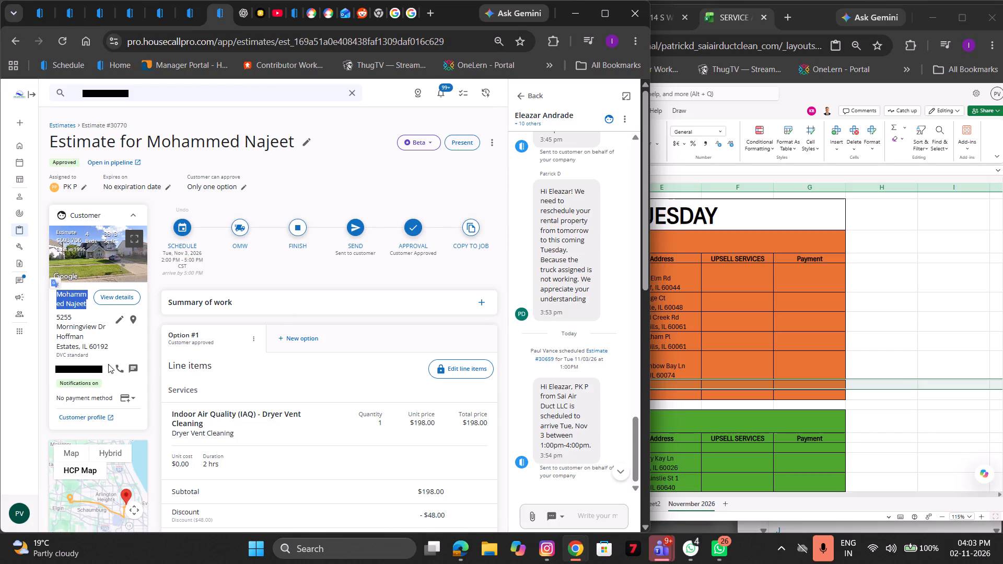
drag(111, 344, 50, 318)
click(50, 318)
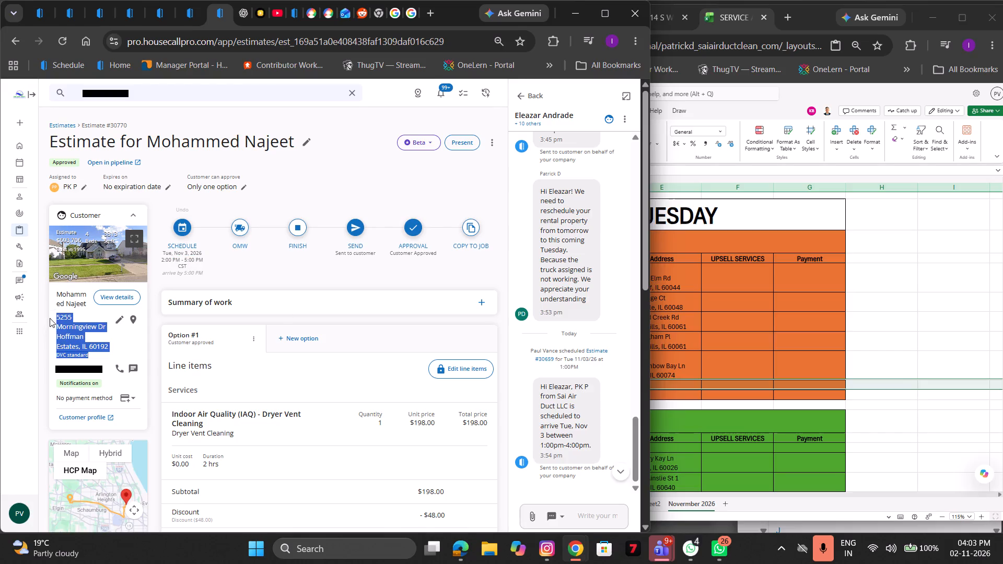
drag(50, 318, 106, 346)
key(ctrl+c)
Paste the copied customer address into the Address cell of the new last Truck 1 appointment row.
click(702, 333)
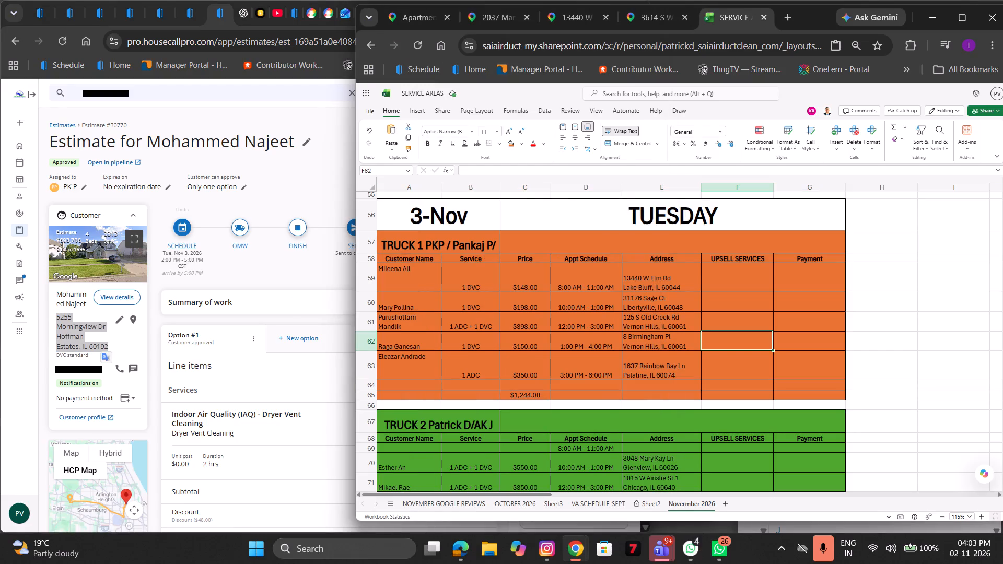
triple_click(653, 385)
key(ctrl+v)
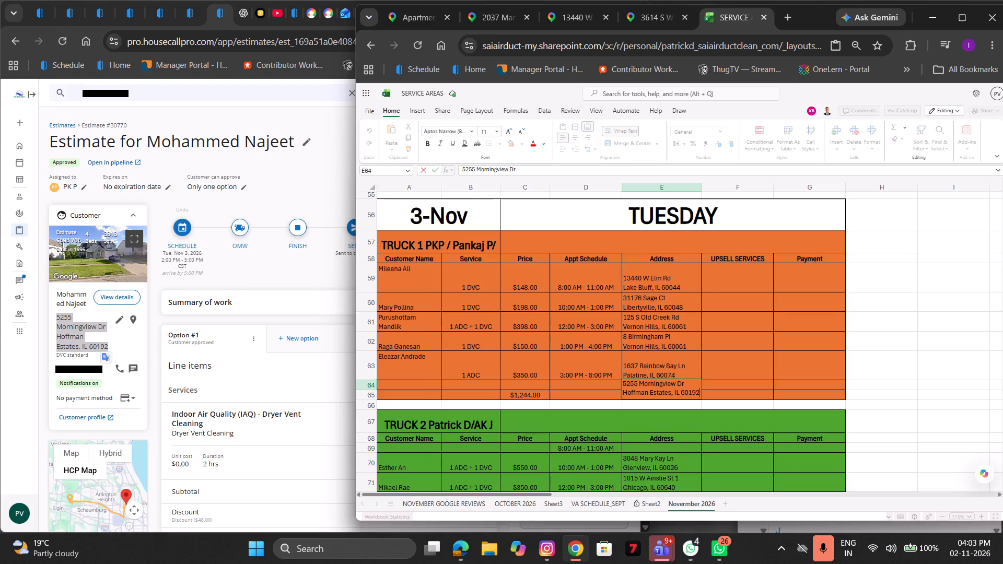
Check the dryer vent cleaning estimate's pricing and enter $150 as the price in the last Truck 1 appointment row.
click(521, 385)
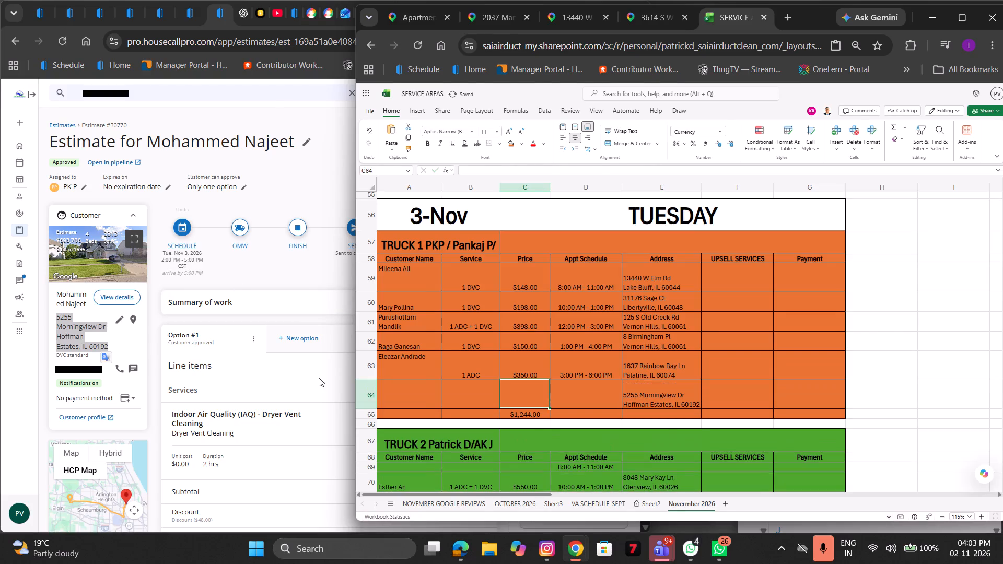
click(319, 378)
scroll(352, 351, down, 2)
click(757, 342)
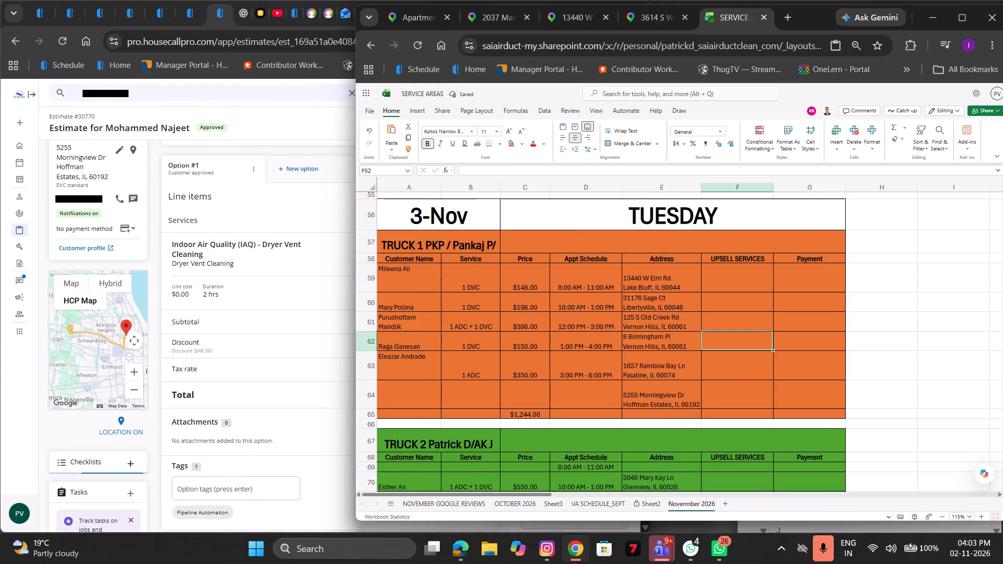
double_click(520, 399)
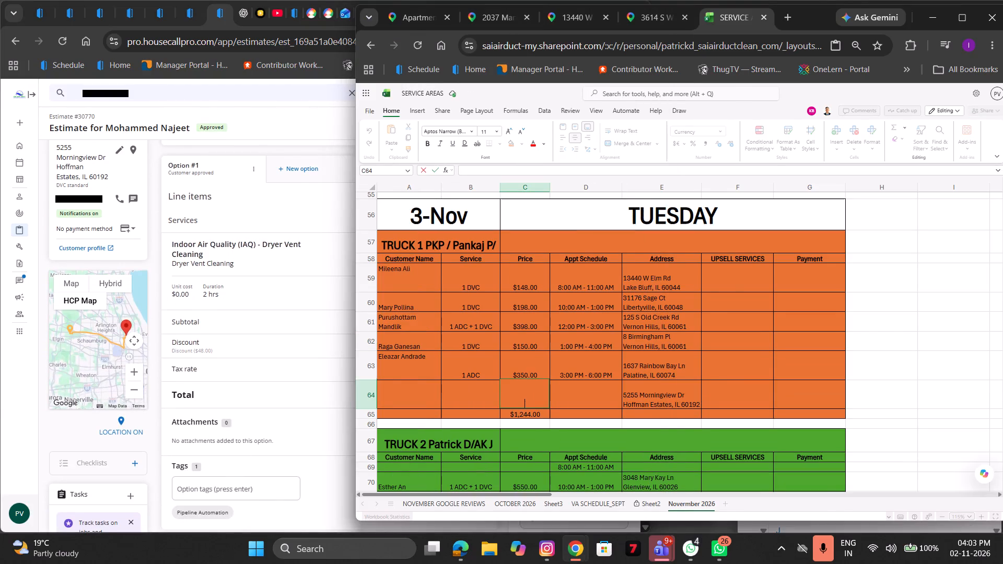
text($150)
Enter 1 DVC as the service in the last Truck 1 appointment row.
click(473, 379)
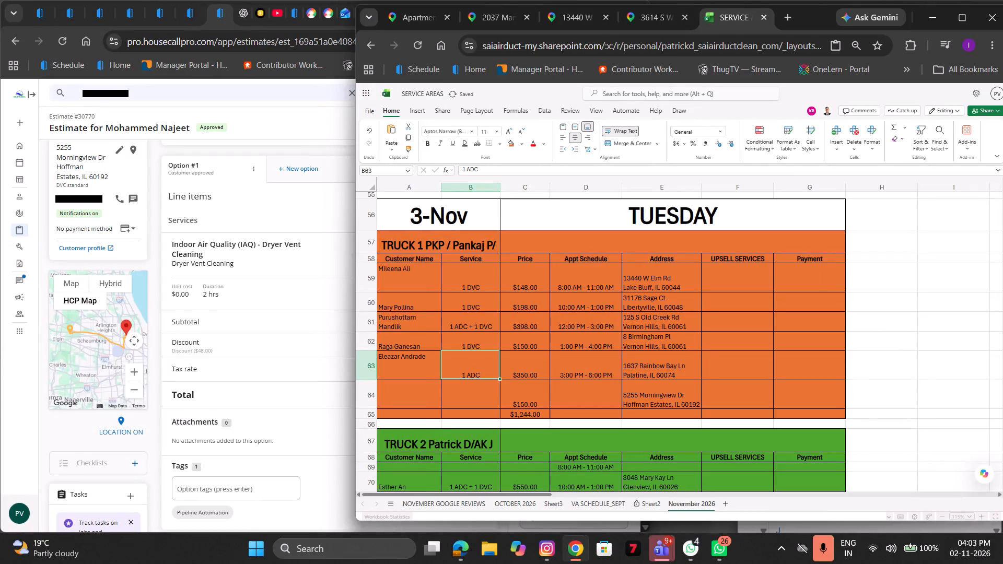
double_click(470, 395)
key(1)
key(BackSpace)
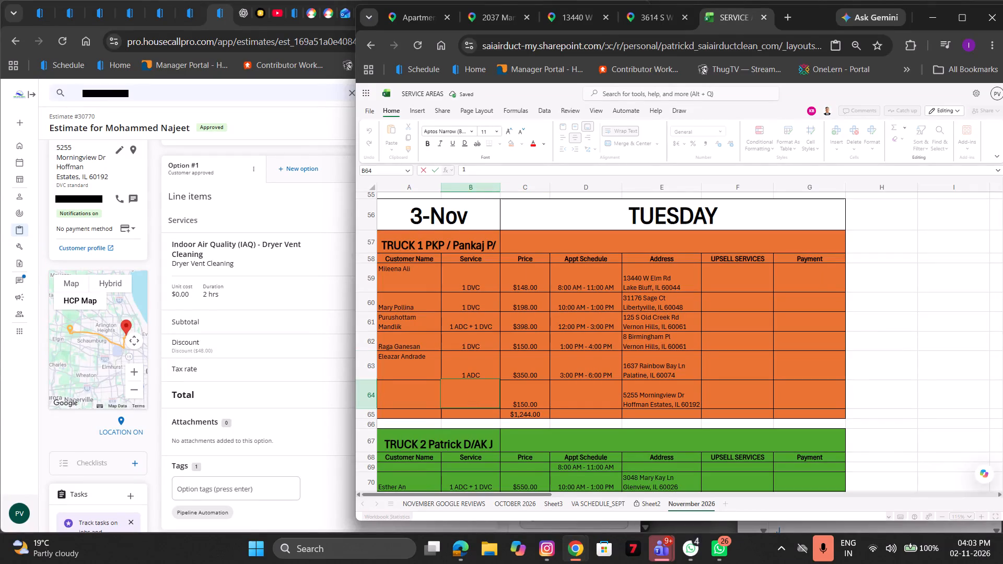
click(416, 377)
click(470, 407)
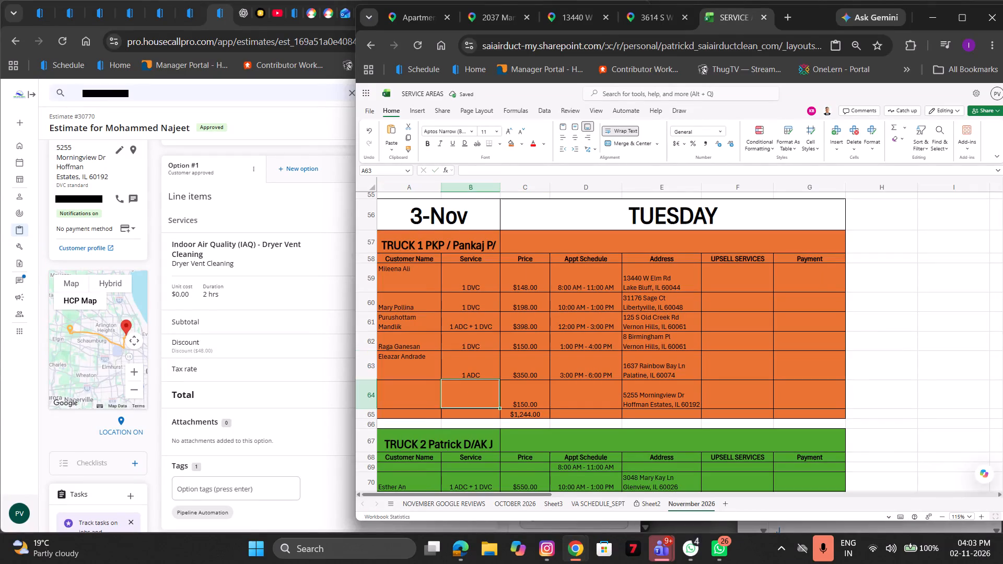
key(1)
key(space)
text(DVC)
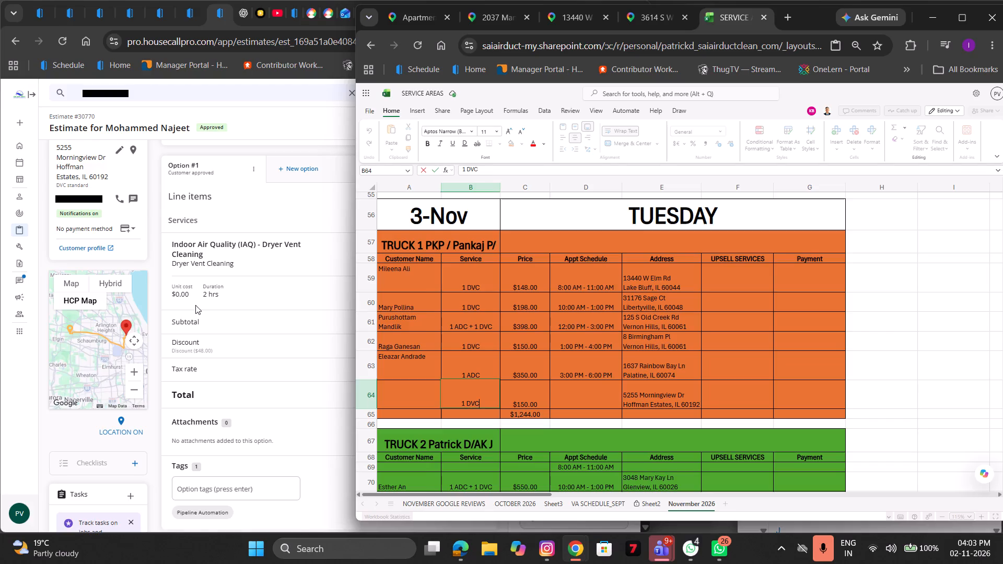
Paste the copied customer name from the clipboard history into the Customer Name cell of the last Truck 1 appointment row.
scroll(195, 305, up, 1)
click(393, 390)
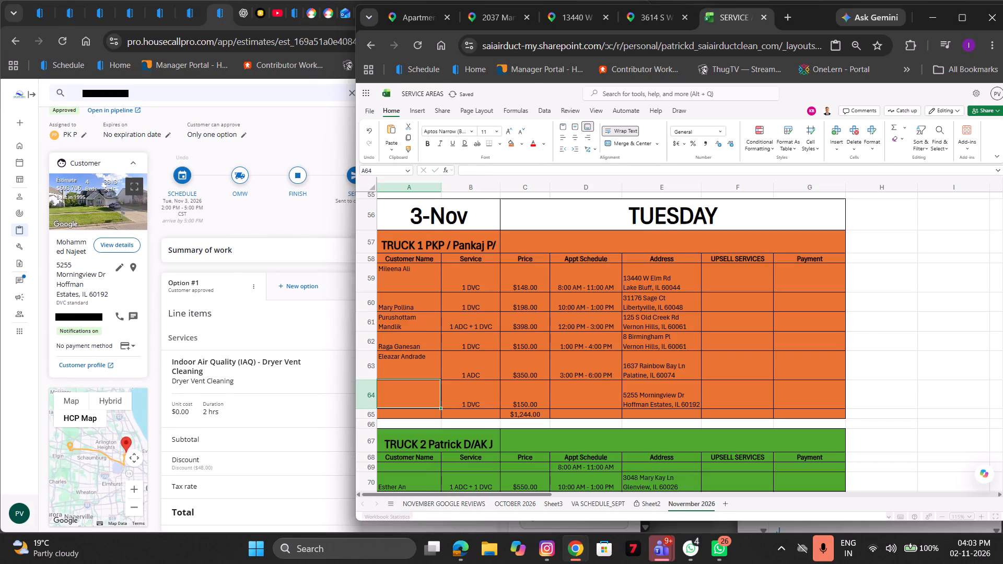
double_click(393, 390)
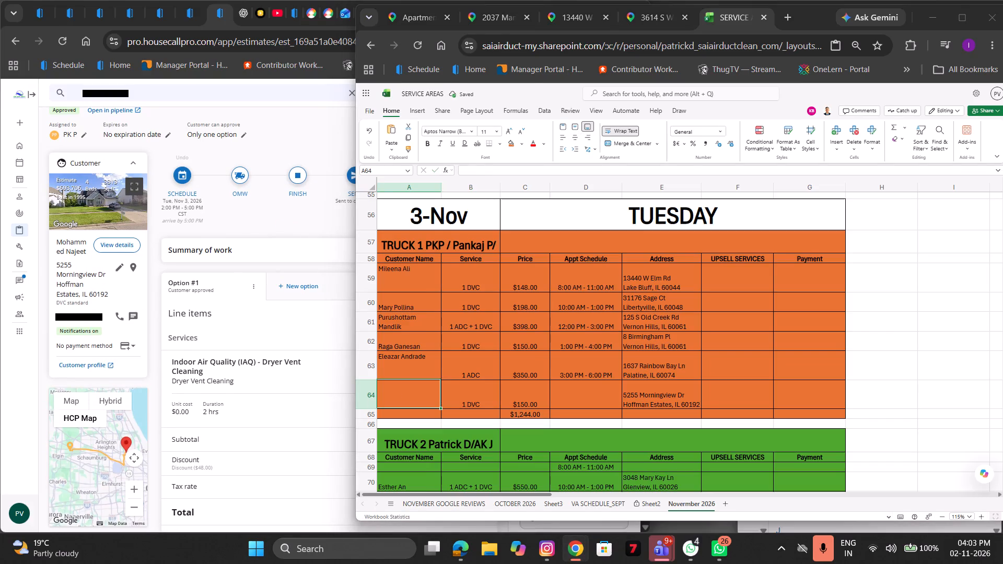
double_click(404, 385)
key(super+v)
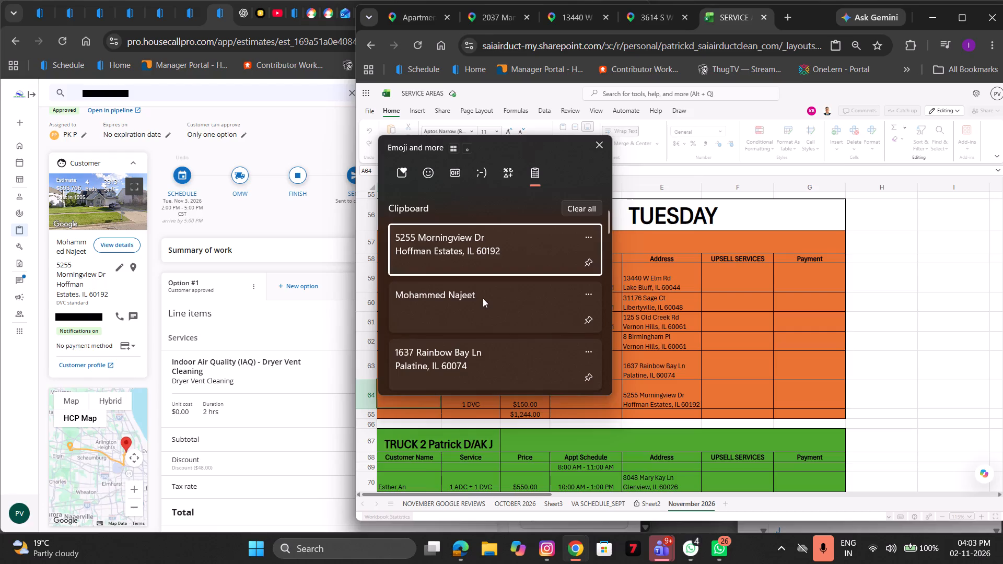
click(483, 298)
key(ctrl+v)
click(585, 374)
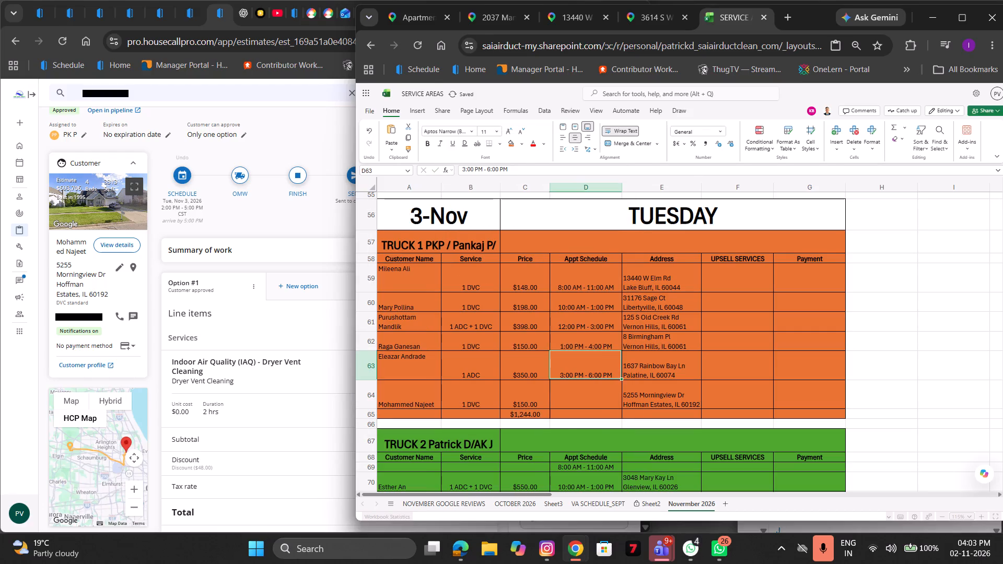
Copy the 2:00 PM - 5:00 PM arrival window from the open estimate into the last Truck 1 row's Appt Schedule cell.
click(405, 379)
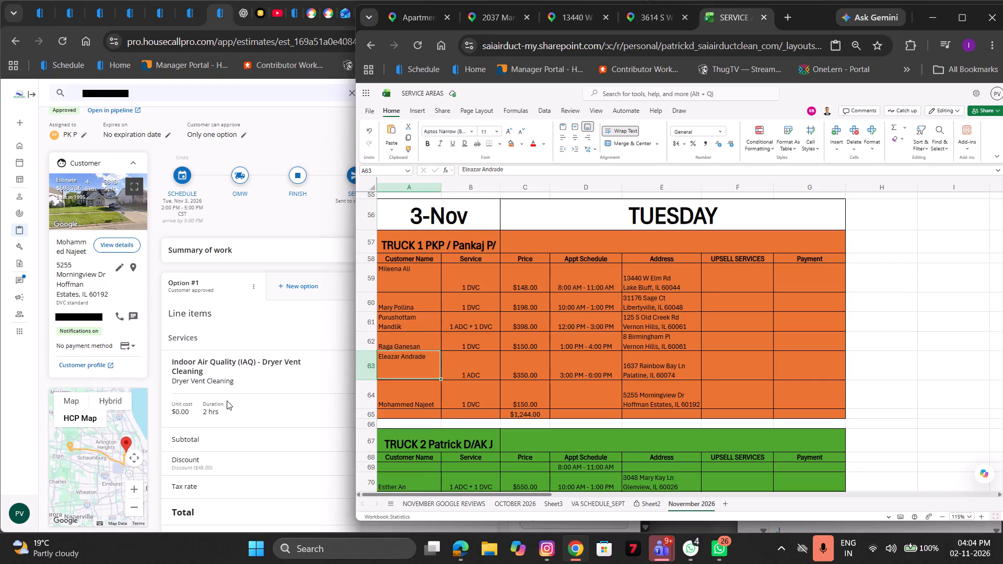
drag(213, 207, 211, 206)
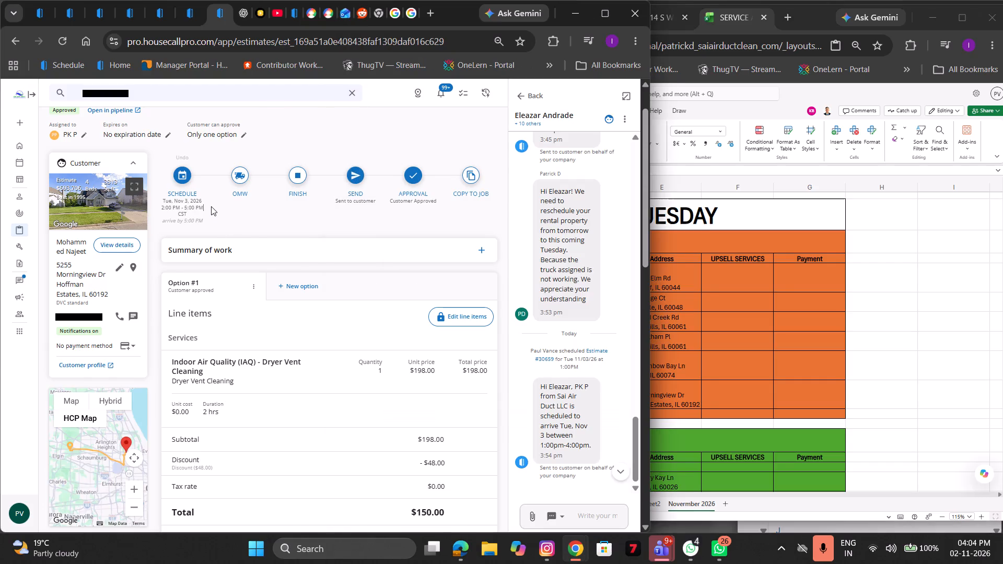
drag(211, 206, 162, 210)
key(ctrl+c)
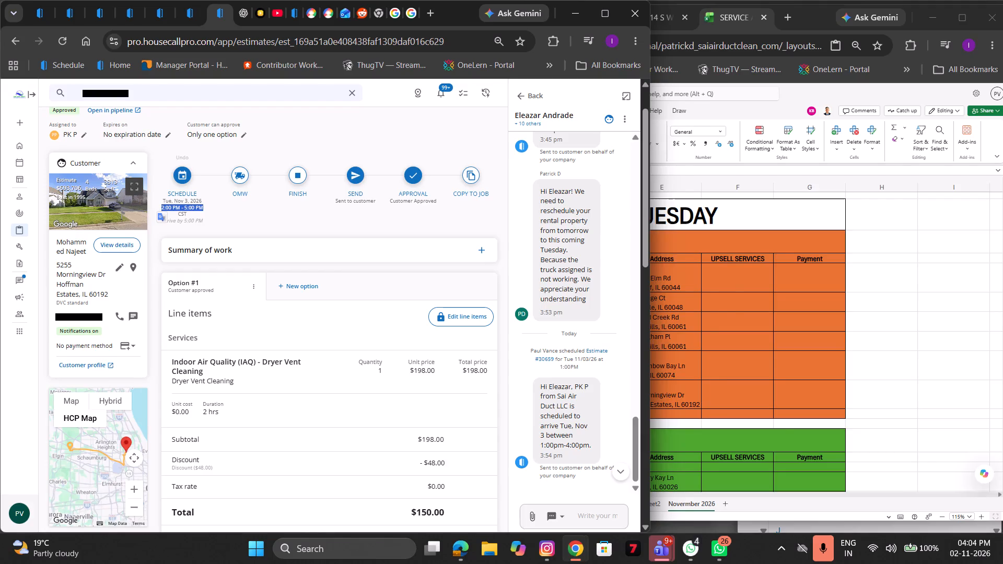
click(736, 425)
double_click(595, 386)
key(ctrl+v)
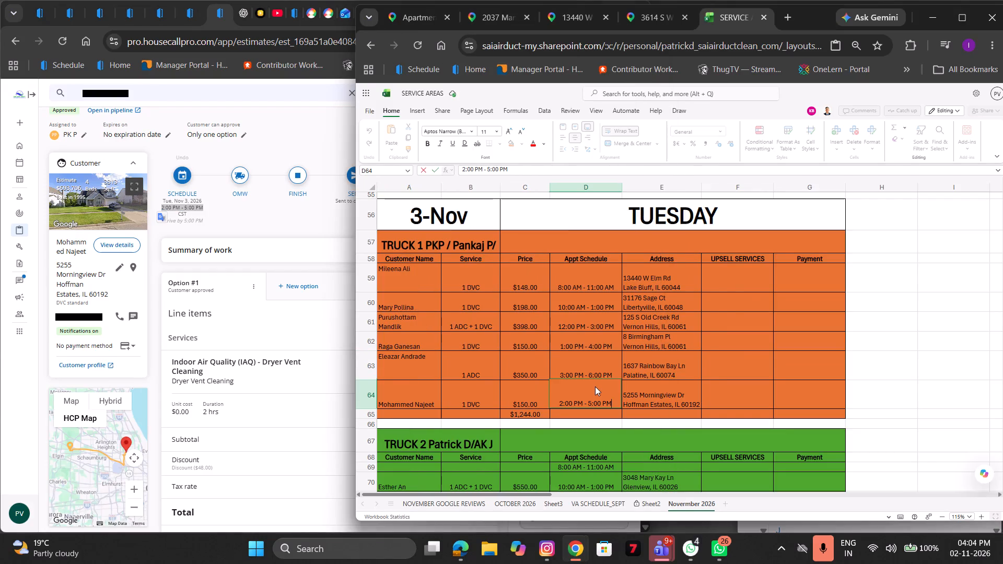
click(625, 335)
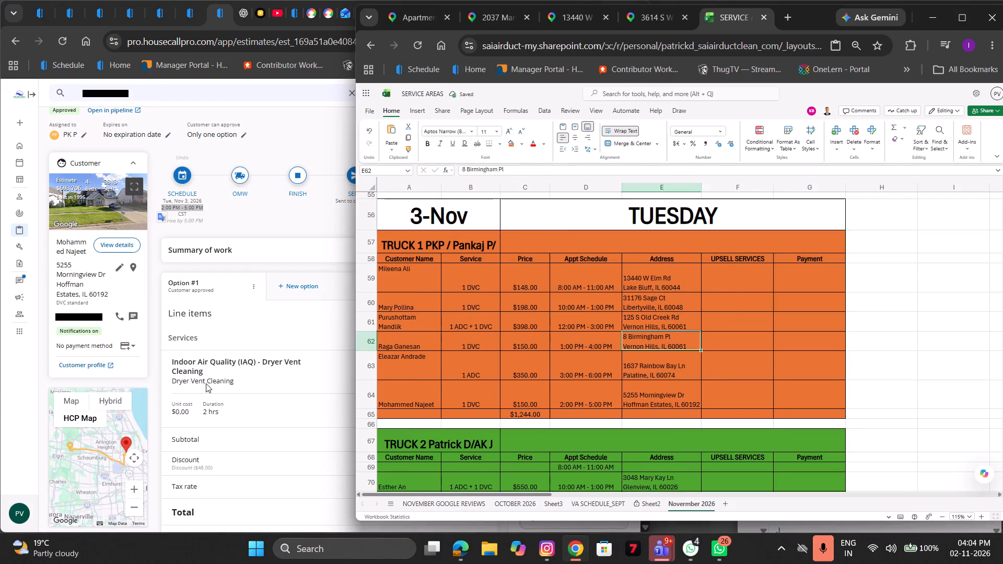
scroll(206, 383, right, 7)
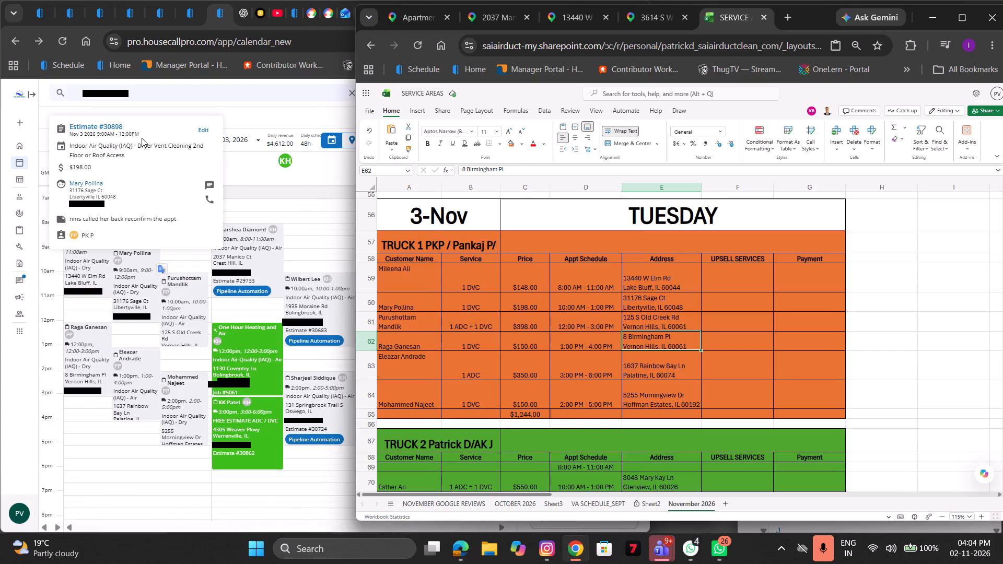
drag(143, 136, 97, 136)
key(ctrl+c)
click(723, 280)
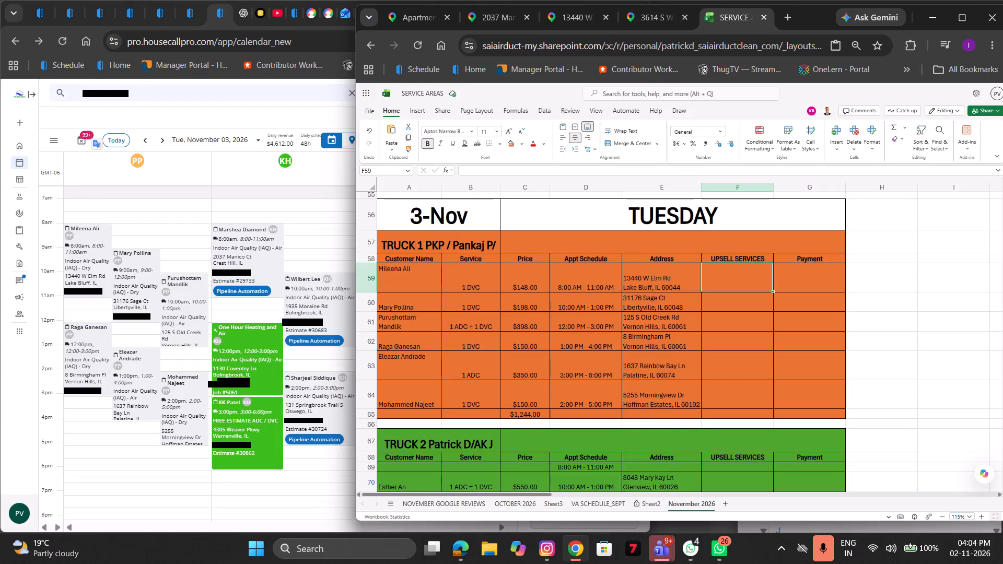
click(601, 309)
key(ctrl+v)
key(ctrl+z)
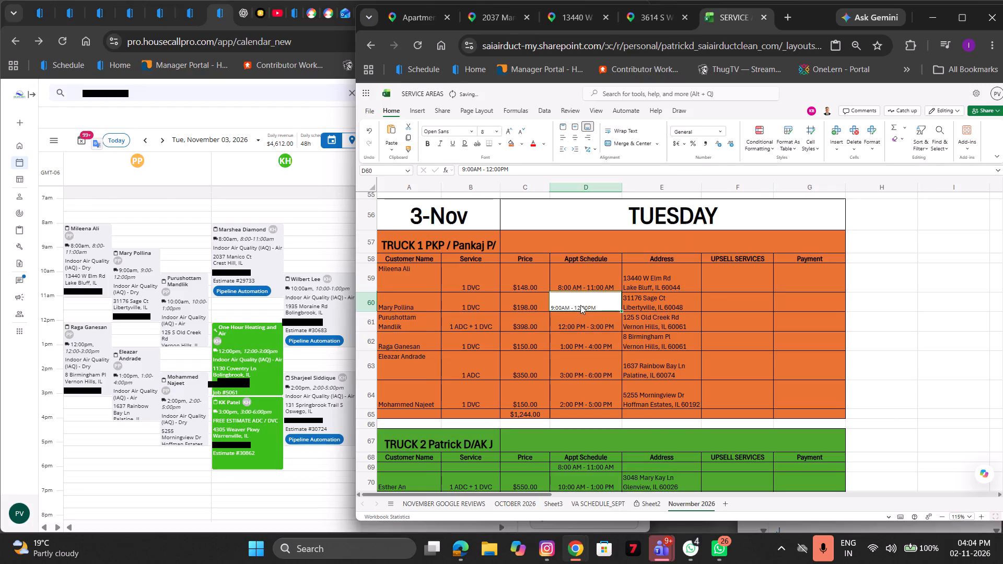
triple_click(580, 305)
key(ctrl+v)
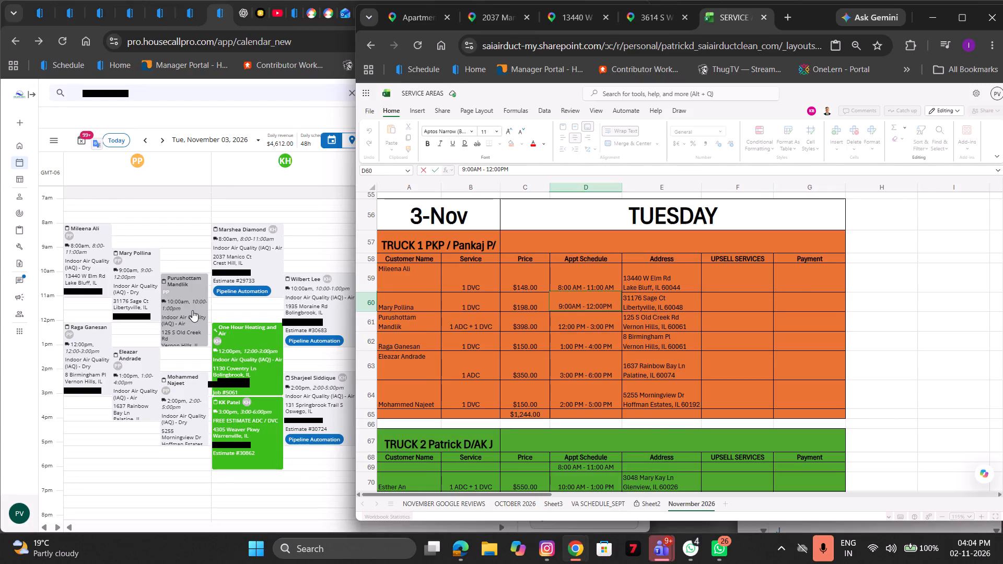
Replace the third Truck 1 row's appointment schedule with 10:00AM - 1:00PM, copied from estimate #30702 in the calendar.
drag(195, 145, 146, 147)
key(ctrl+c)
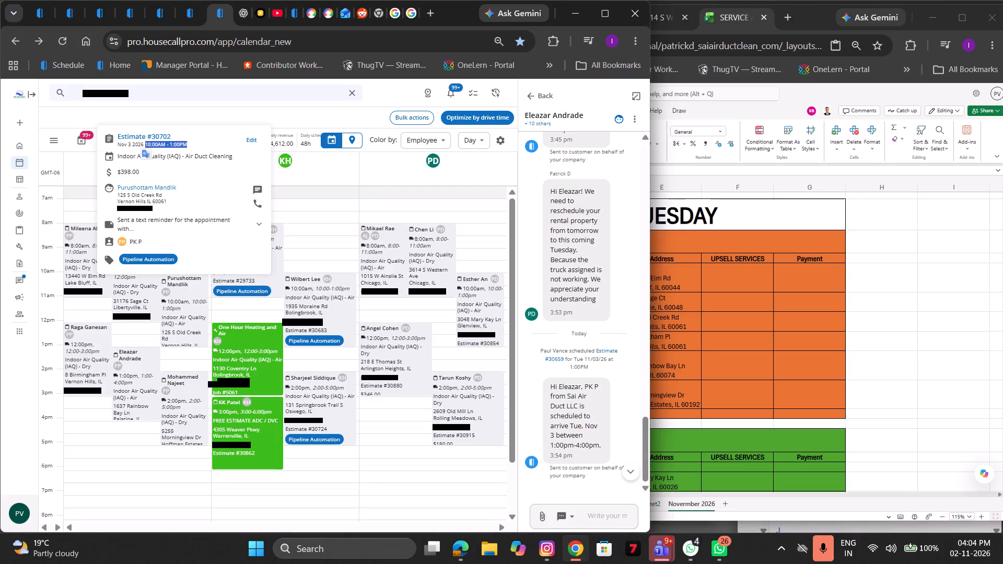
click(700, 323)
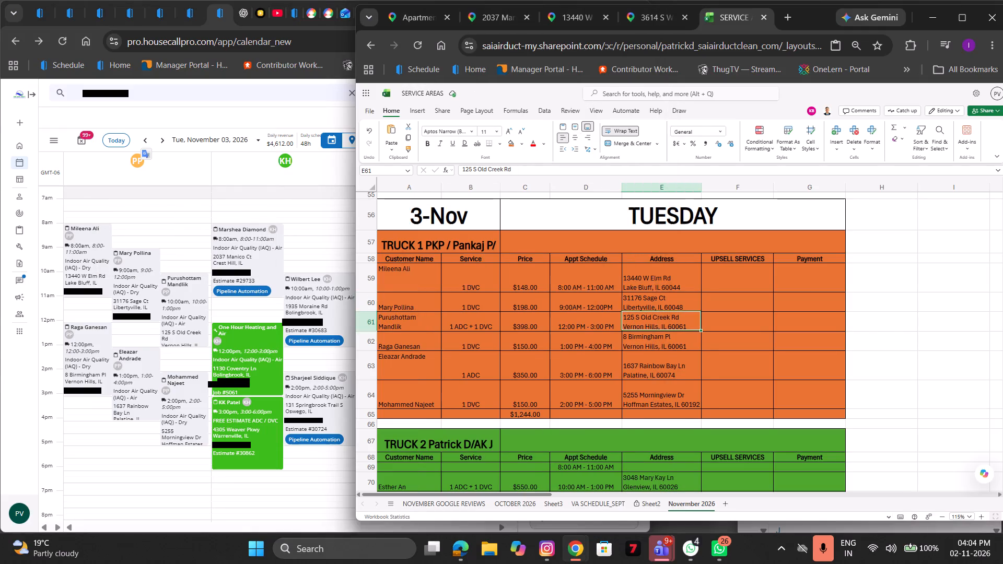
click(611, 328)
double_click(611, 328)
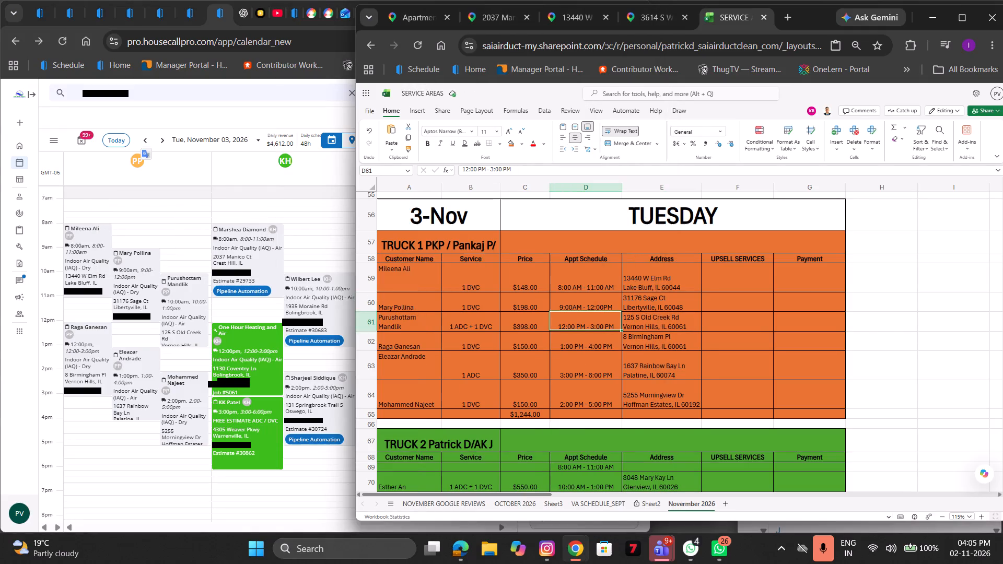
drag(613, 326, 557, 325)
key(ctrl+v)
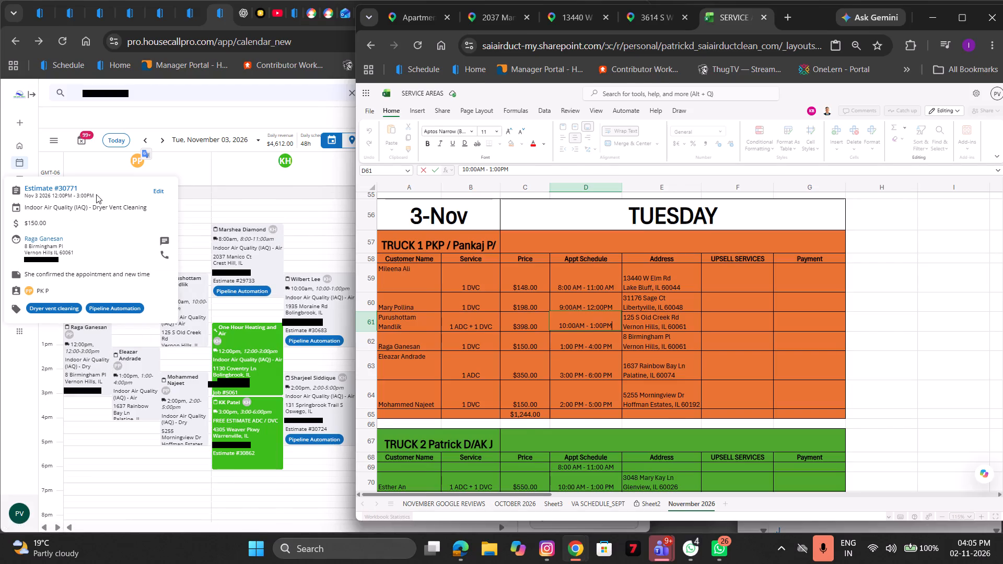
drag(96, 194, 51, 197)
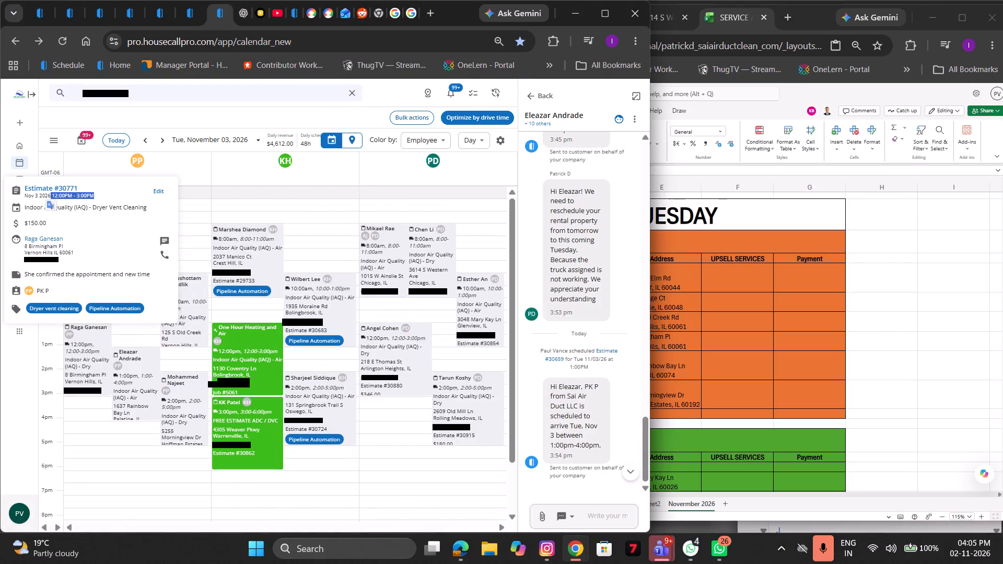
click(53, 197)
drag(53, 197, 99, 199)
key(ctrl+c)
click(711, 336)
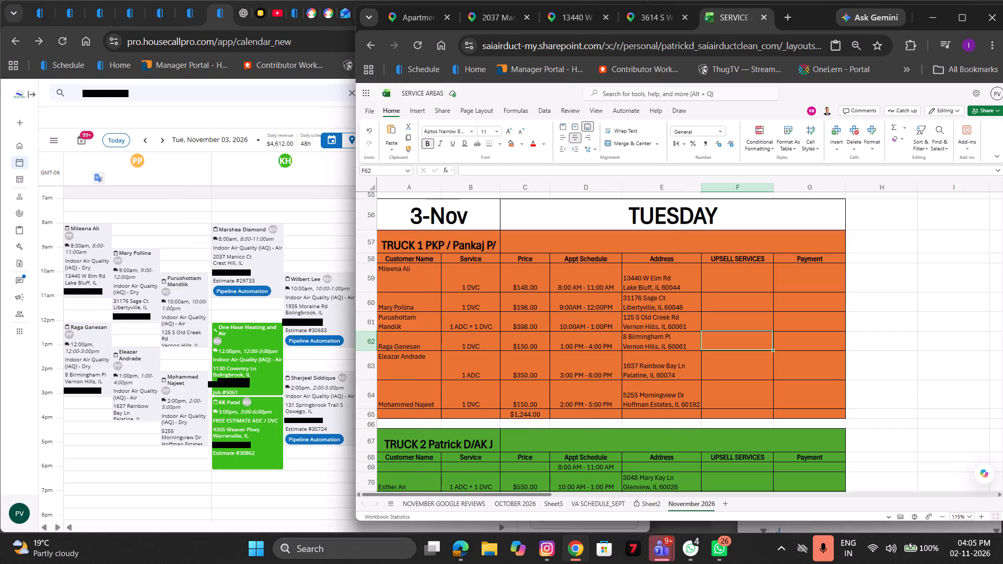
click(615, 346)
double_click(615, 346)
drag(615, 346, 543, 339)
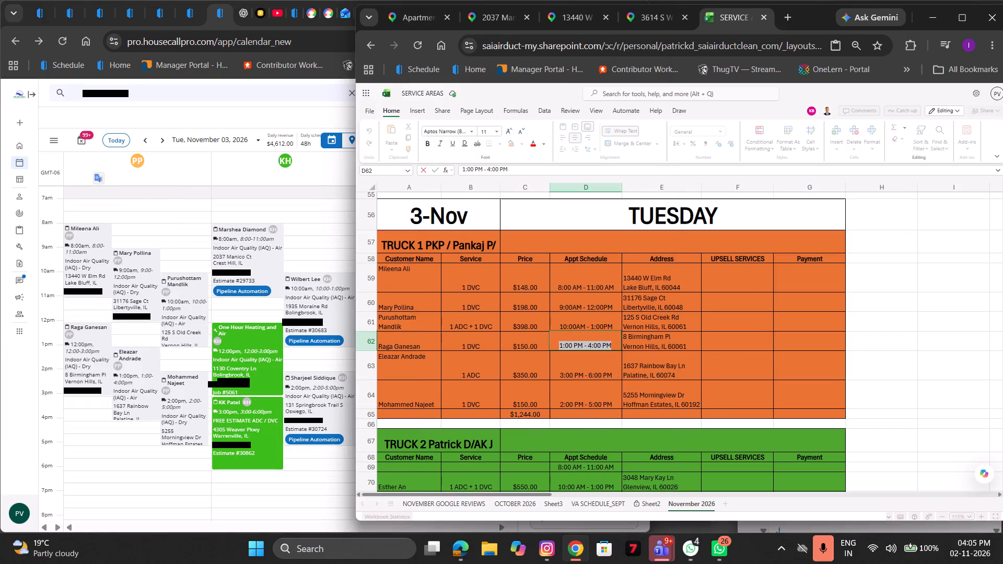
drag(543, 339, 542, 339)
key(ctrl+v)
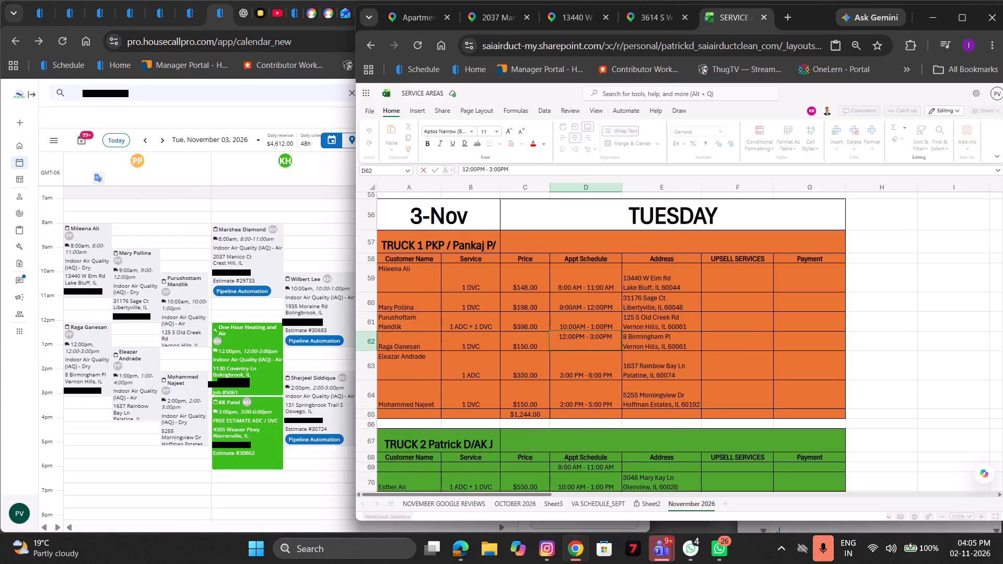
key(BackSpace)
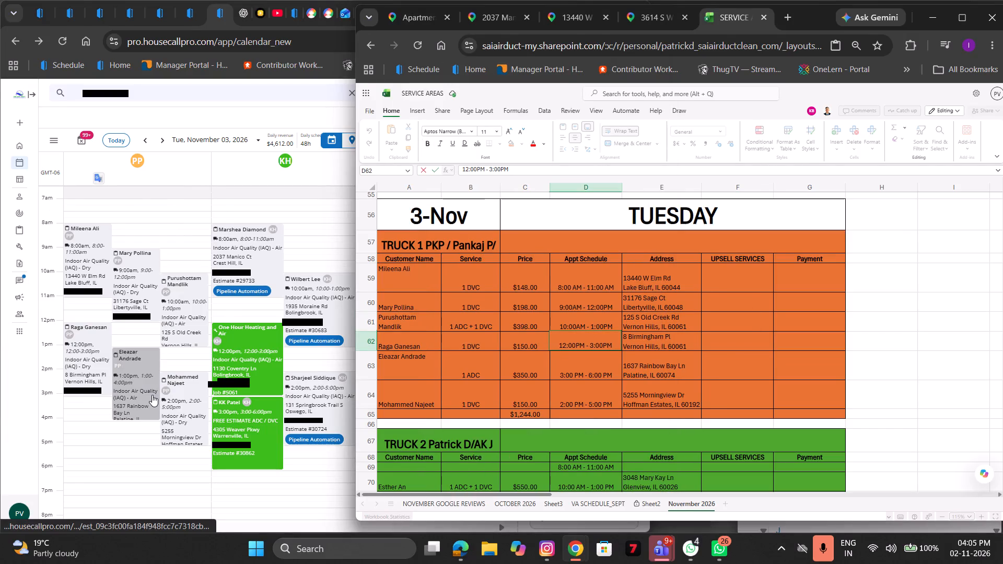
drag(144, 219, 137, 220)
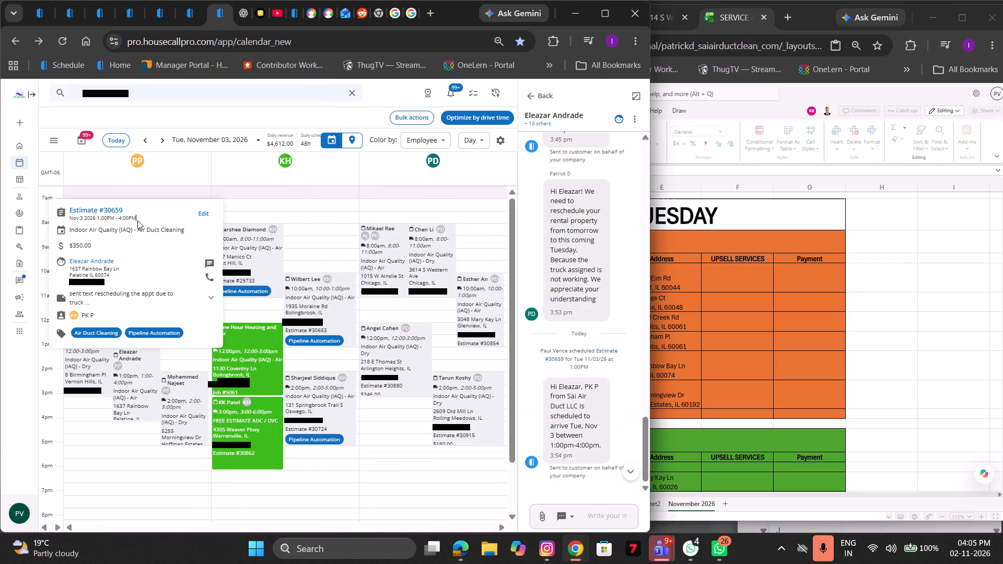
drag(137, 220, 97, 219)
key(ctrl+c)
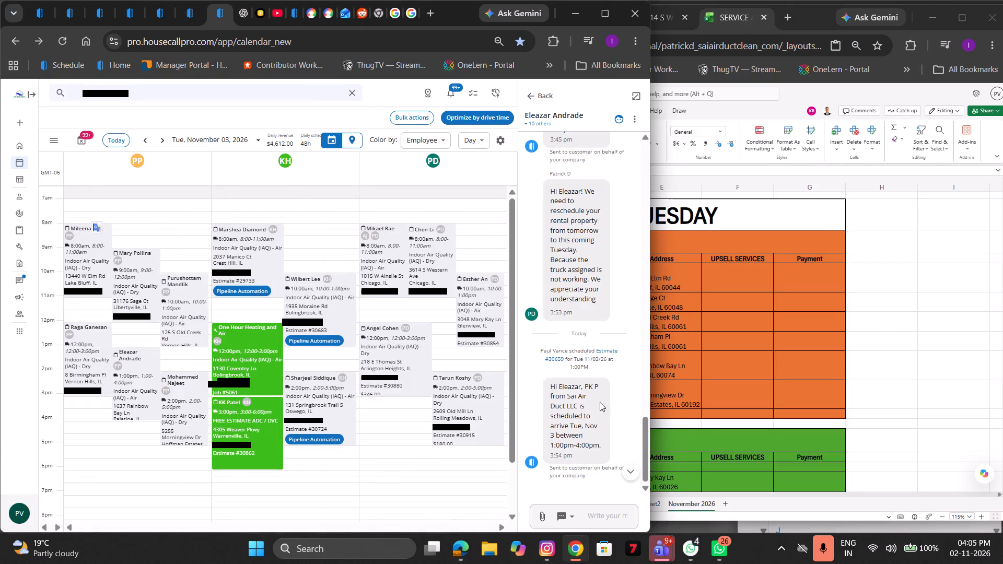
click(729, 357)
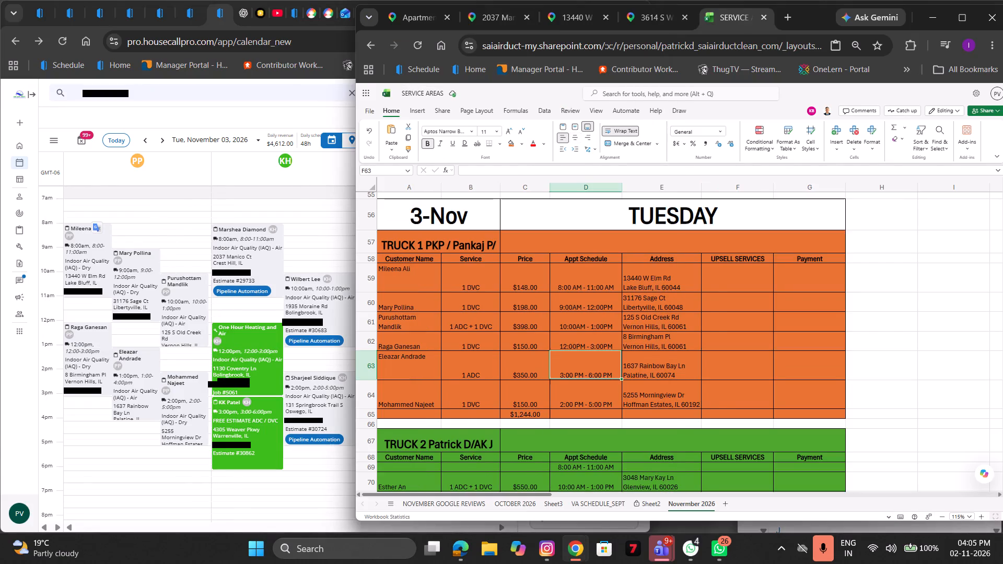
click(614, 368)
double_click(614, 368)
drag(614, 368, 566, 373)
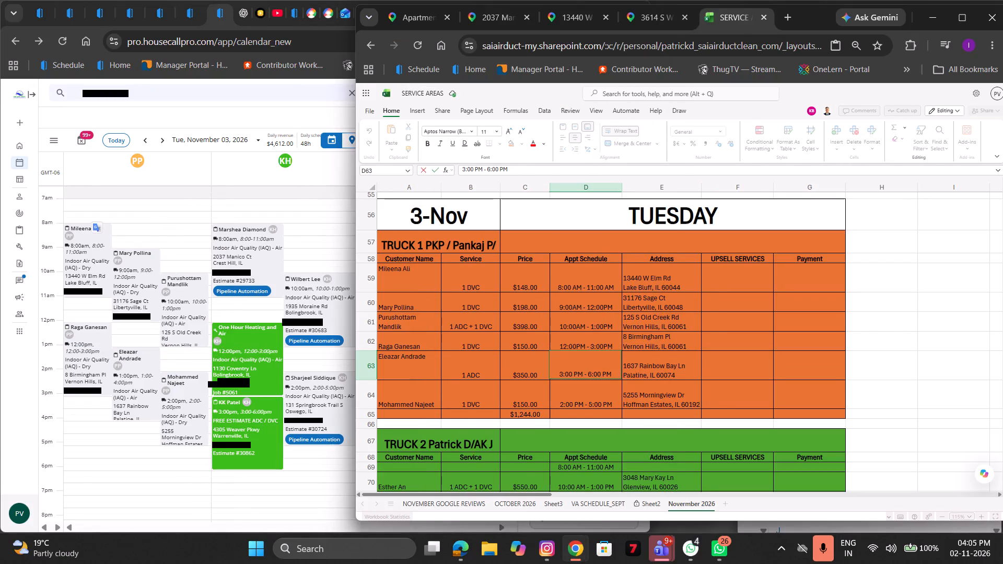
drag(566, 373, 568, 372)
click(614, 378)
drag(614, 378, 541, 380)
key(ctrl+v)
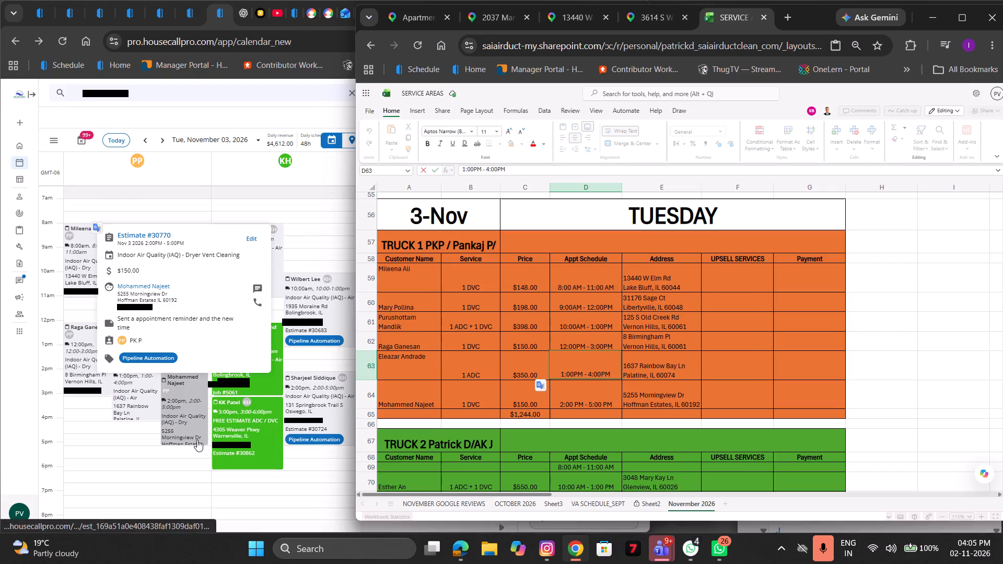
drag(183, 243, 145, 244)
key(ctrl+c)
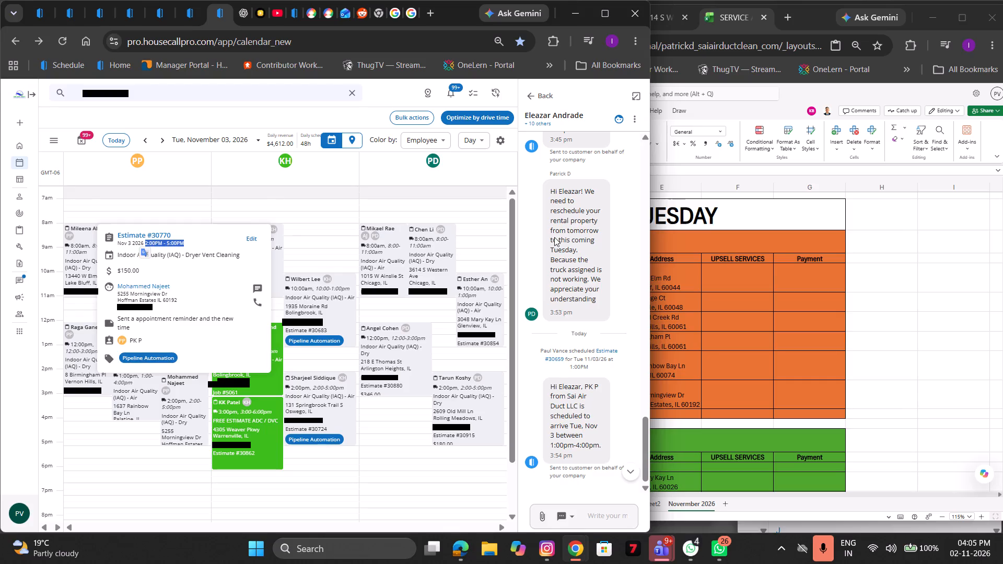
click(756, 372)
double_click(572, 395)
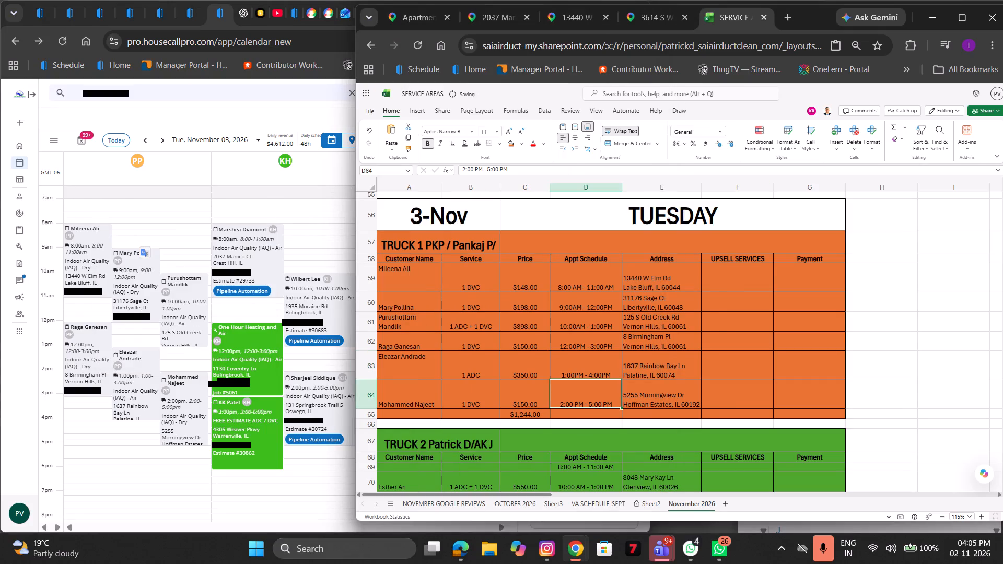
drag(613, 404, 551, 396)
key(ctrl+v)
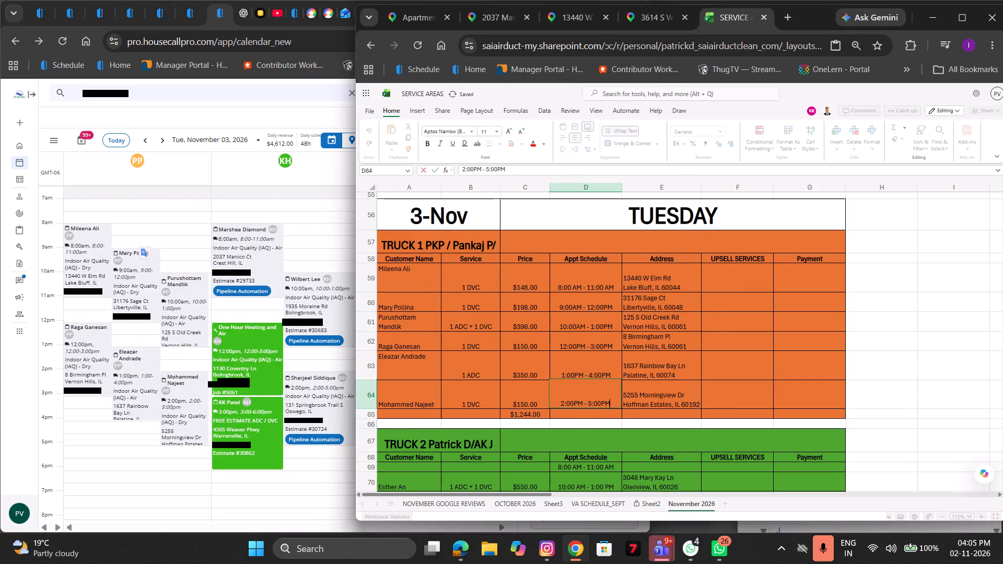
scroll(741, 382, up, 1)
click(741, 382)
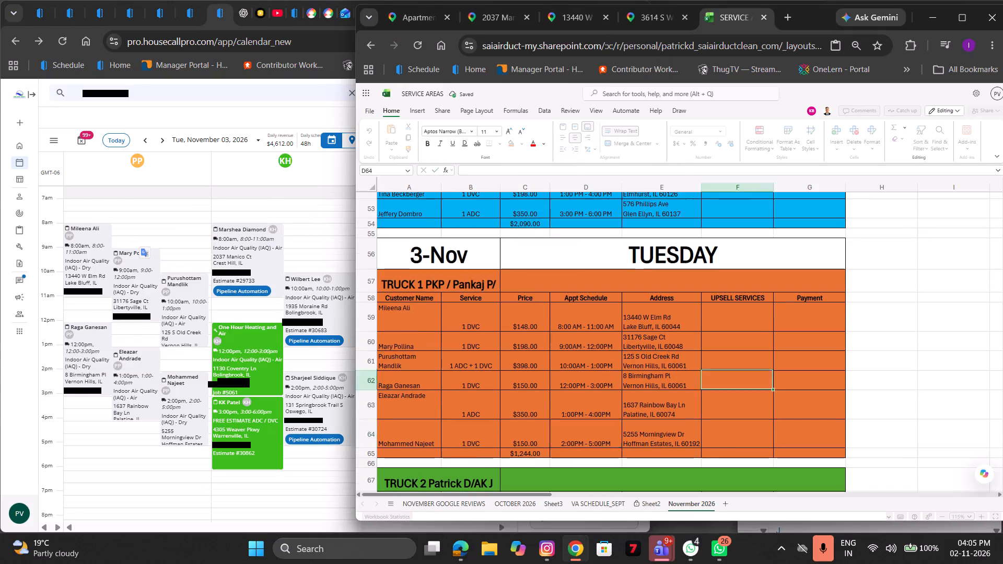
Review the 3-Nov Truck 1, Truck 2 and Truck 3 tables alongside the November 3 calendar.
scroll(741, 382, up, 1)
scroll(741, 382, down, 1)
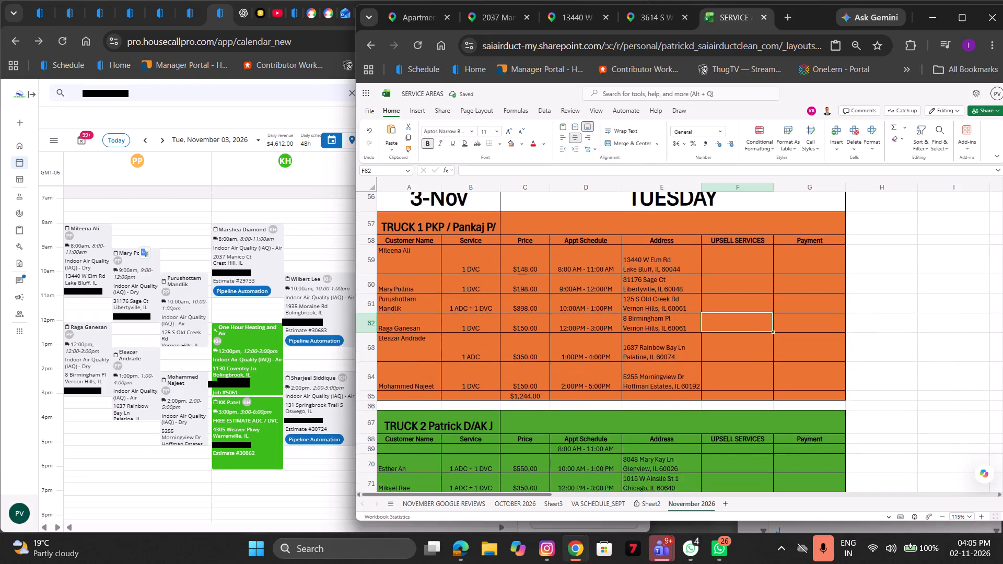
scroll(741, 382, down, 1)
scroll(741, 382, up, 3)
scroll(741, 382, right, 1)
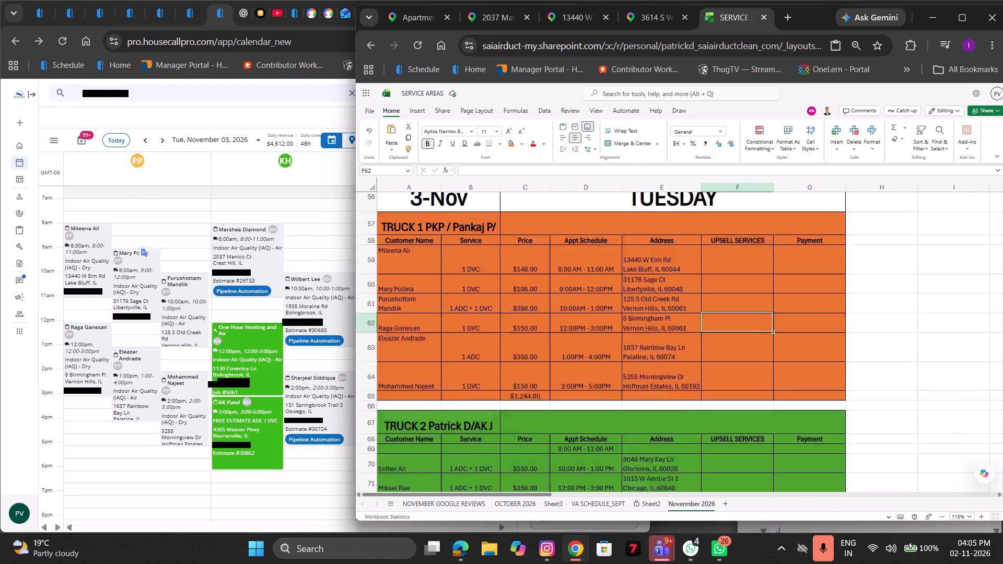
scroll(741, 382, down, 2)
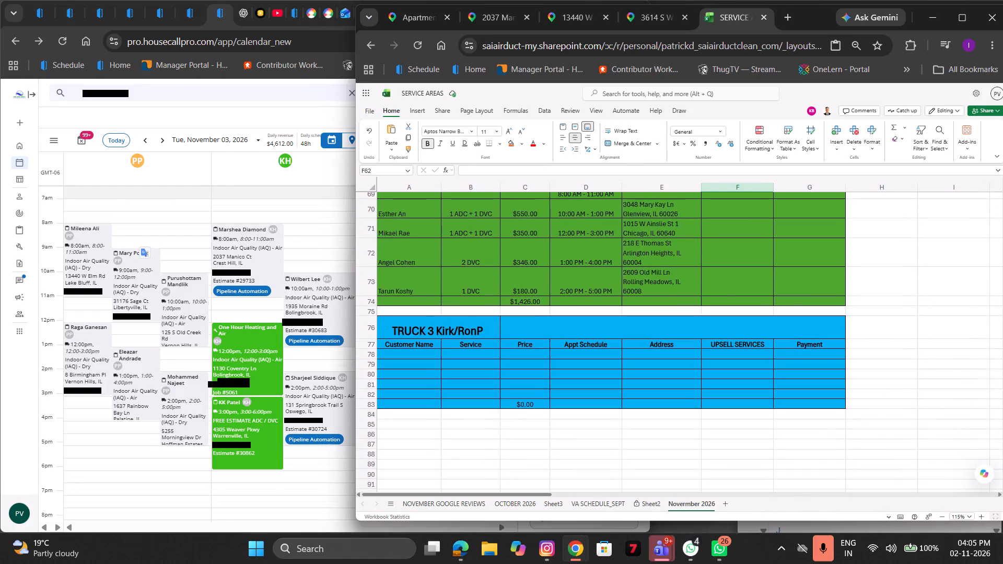
scroll(693, 429, up, 2)
scroll(693, 429, right, 1)
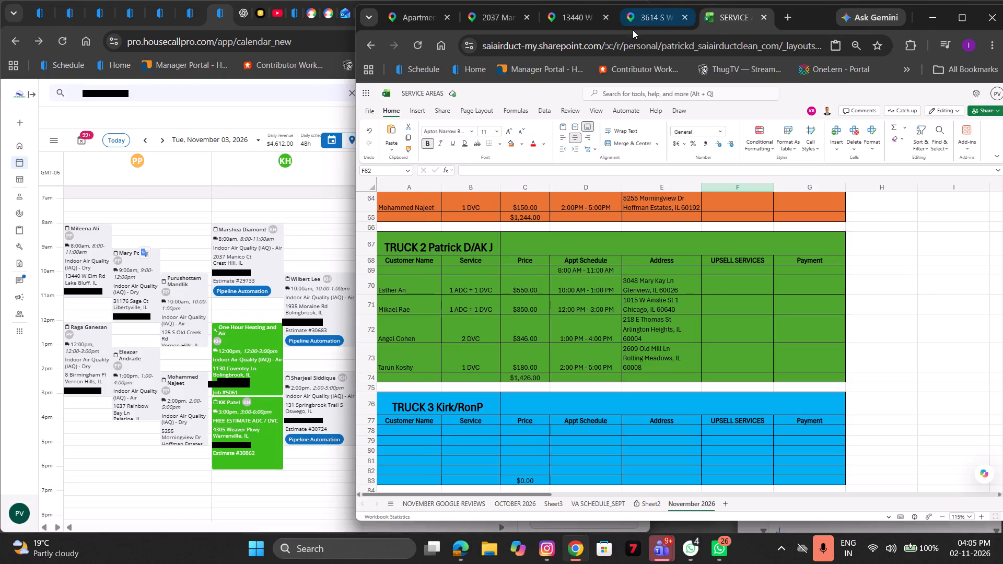
drag(803, 17, 824, 19)
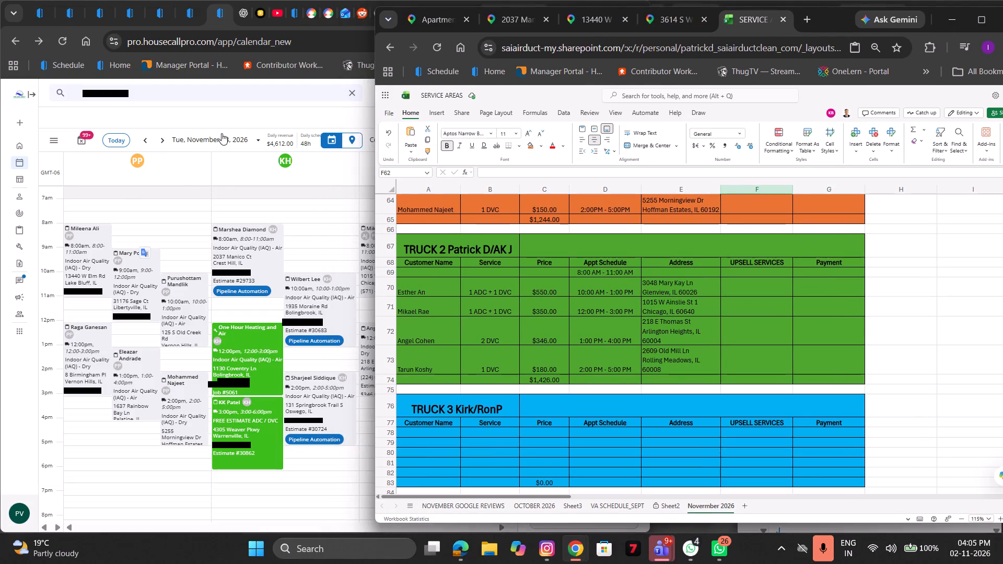
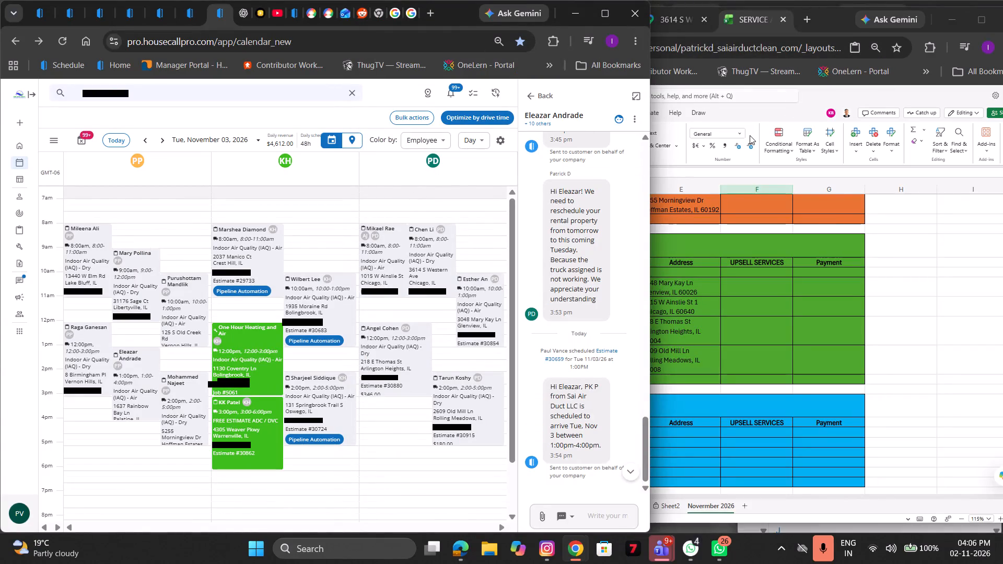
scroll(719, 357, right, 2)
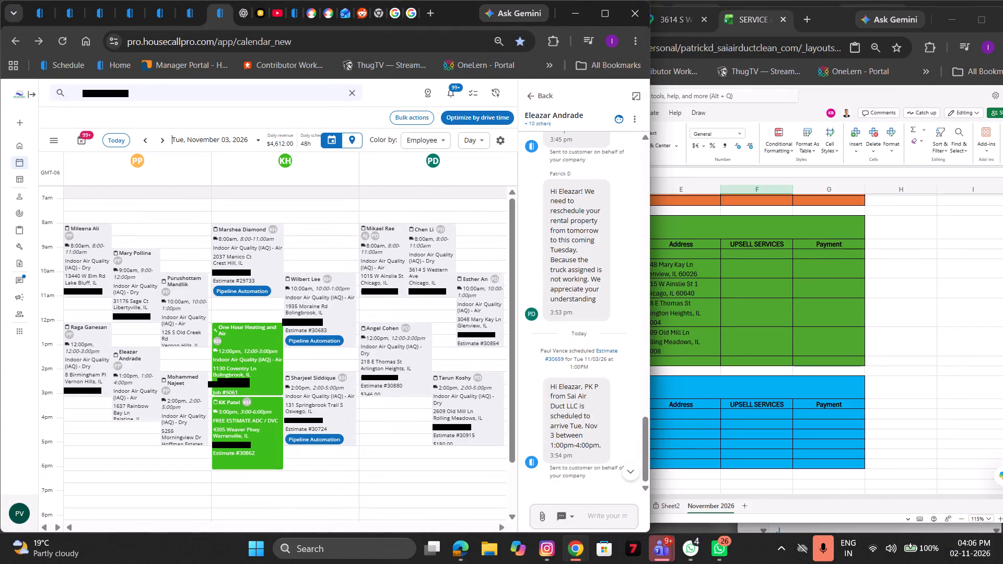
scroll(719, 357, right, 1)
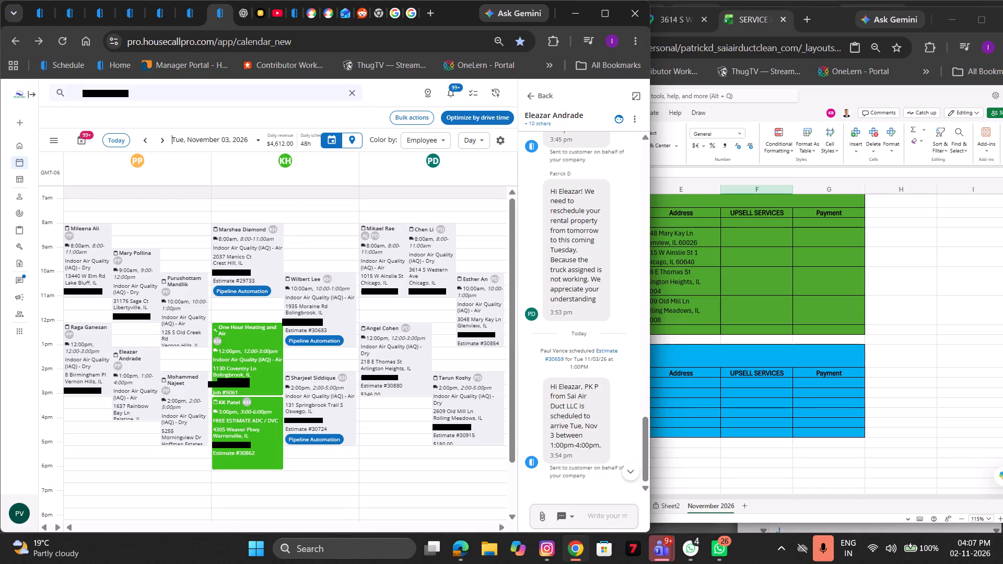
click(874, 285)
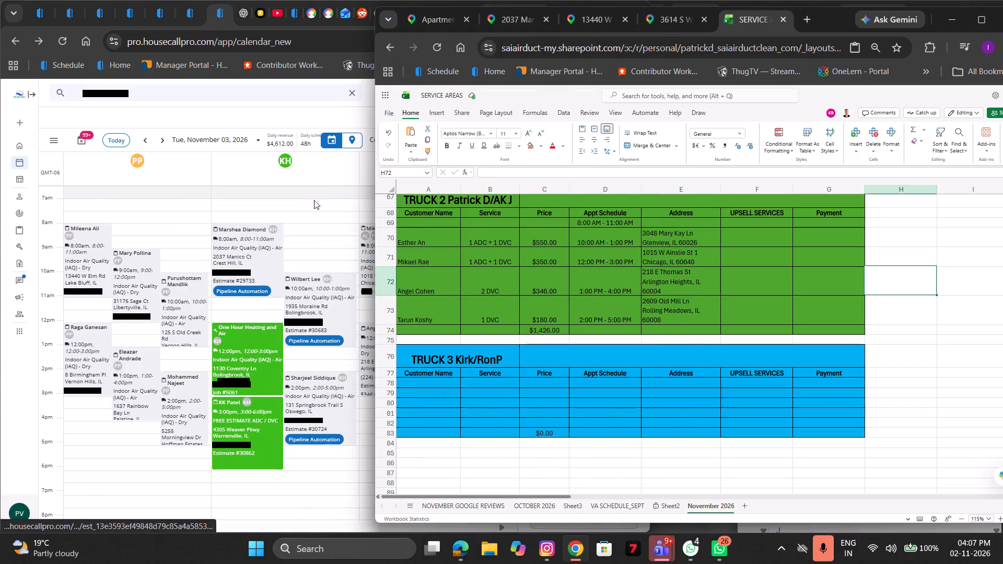
right_click(255, 282)
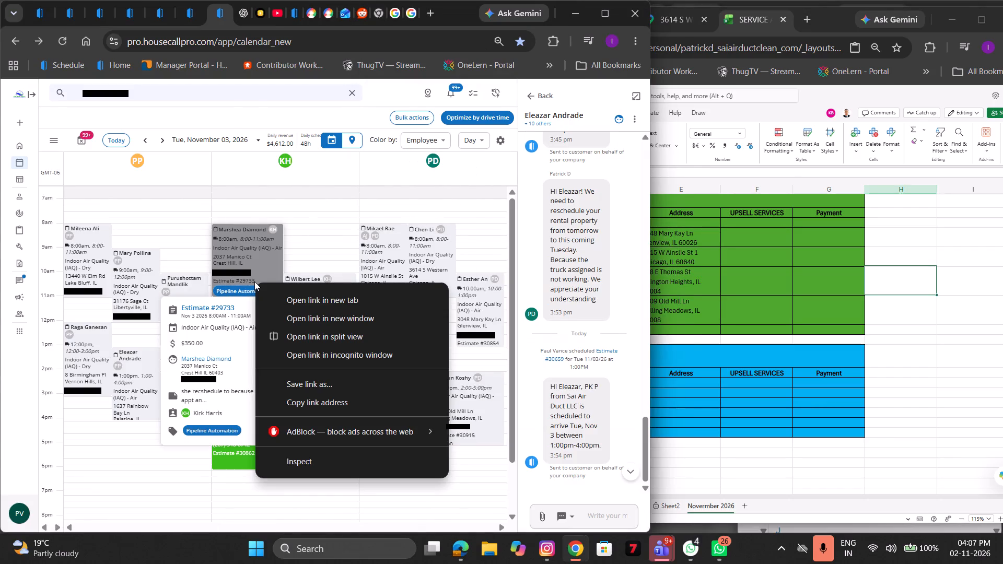
click(264, 263)
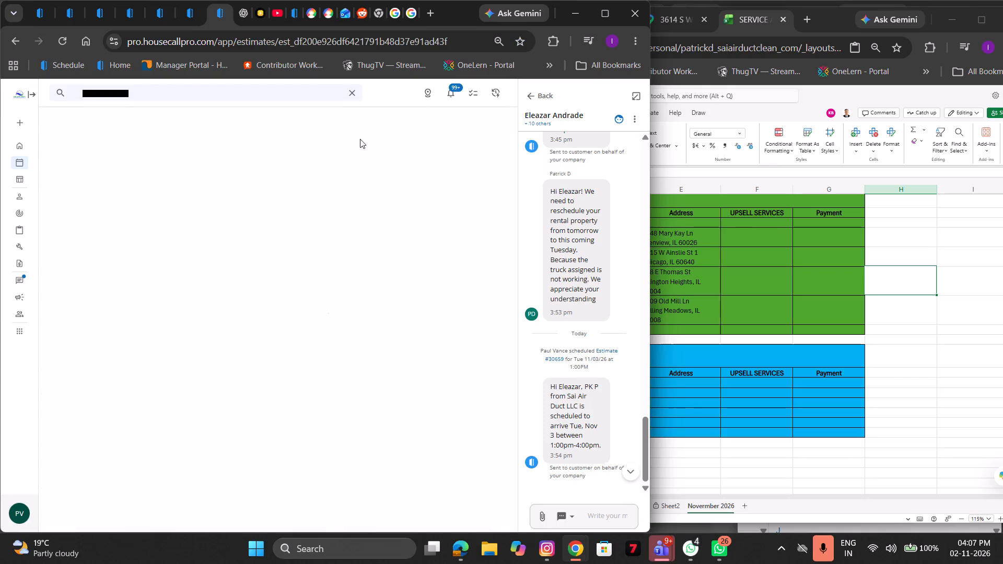
click(545, 99)
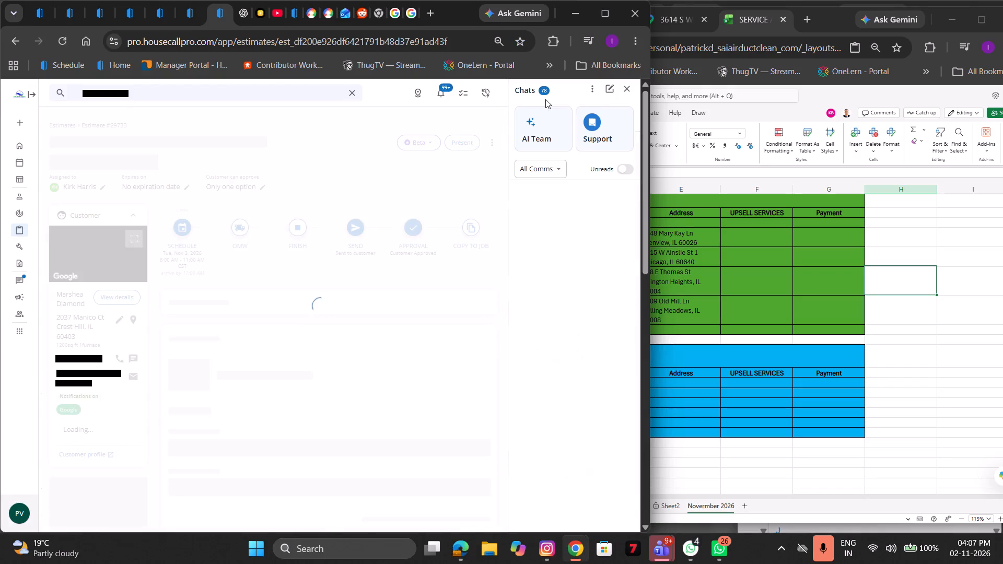
click(623, 82)
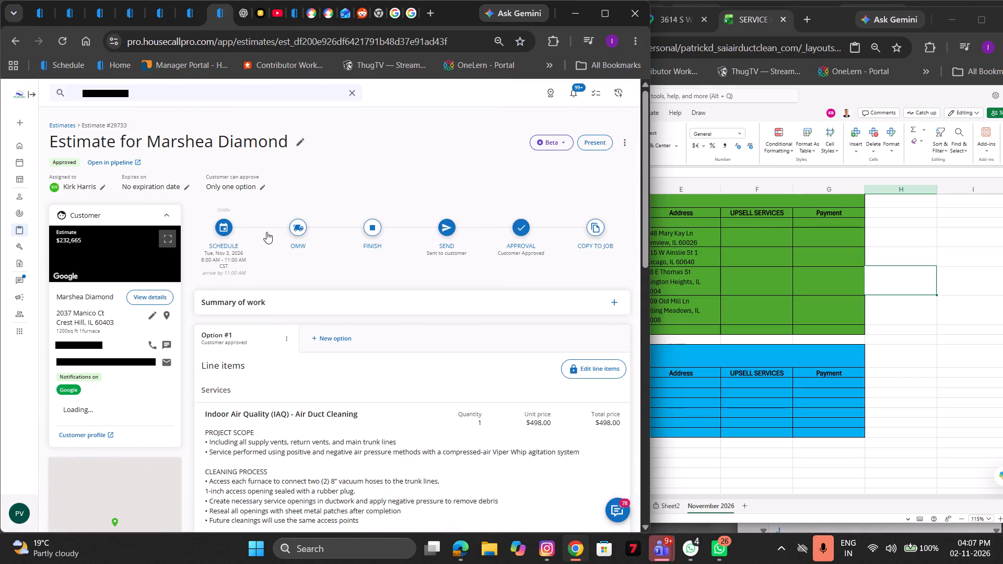
scroll(266, 232, down, 2)
scroll(266, 232, up, 3)
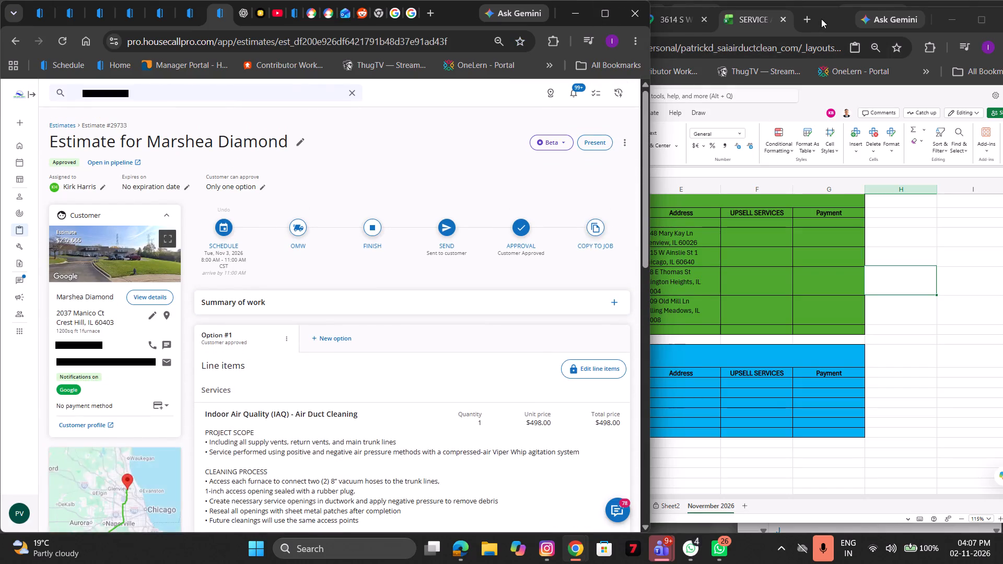
drag(821, 19, 755, 17)
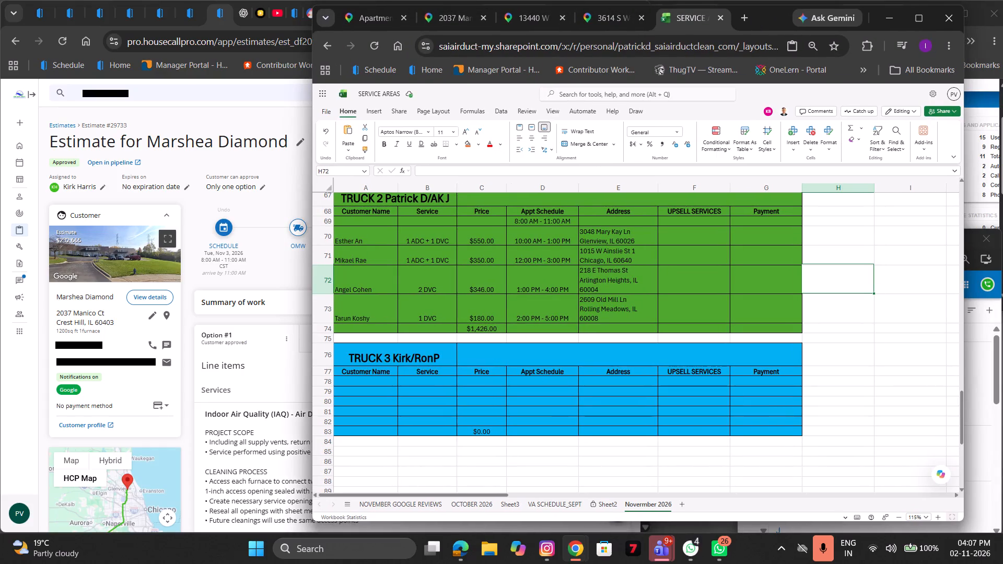
Call estimate #29733's customer in the NUSO webphone with the copied phone number, muting the microphone while it rings and unmuting it.
triple_click(66, 347)
key(ctrl+c)
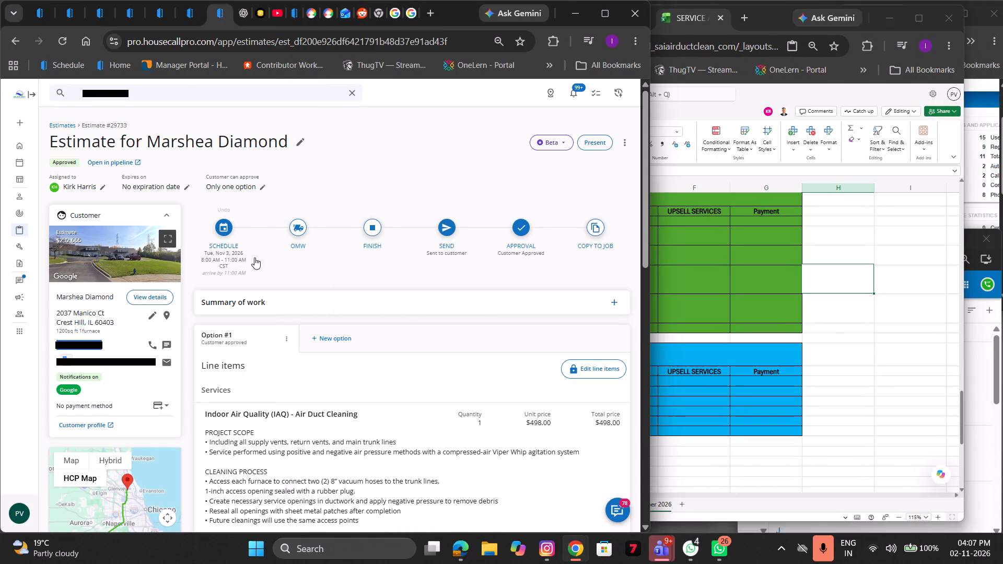
click(999, 352)
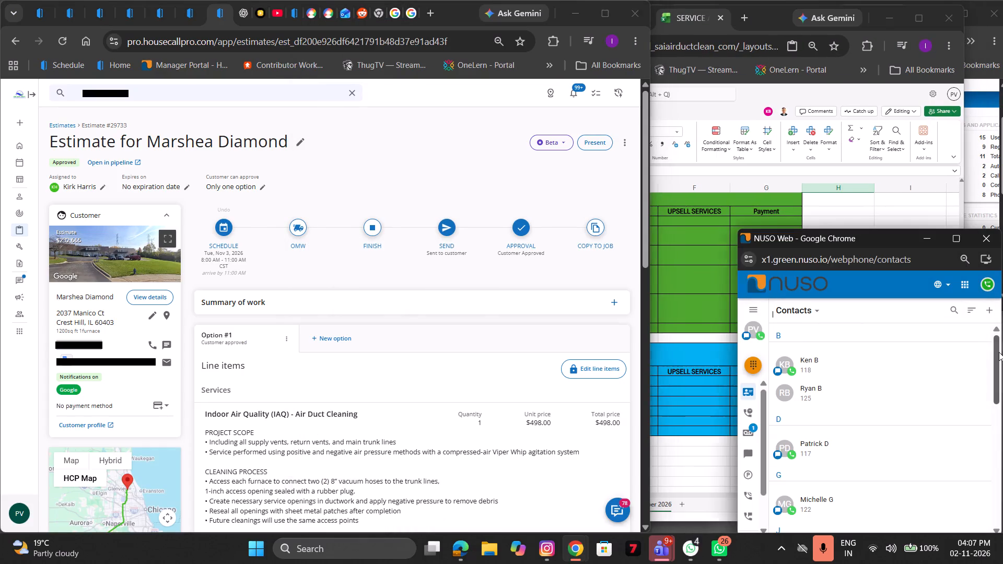
click(755, 369)
scroll(263, 412, down, 7)
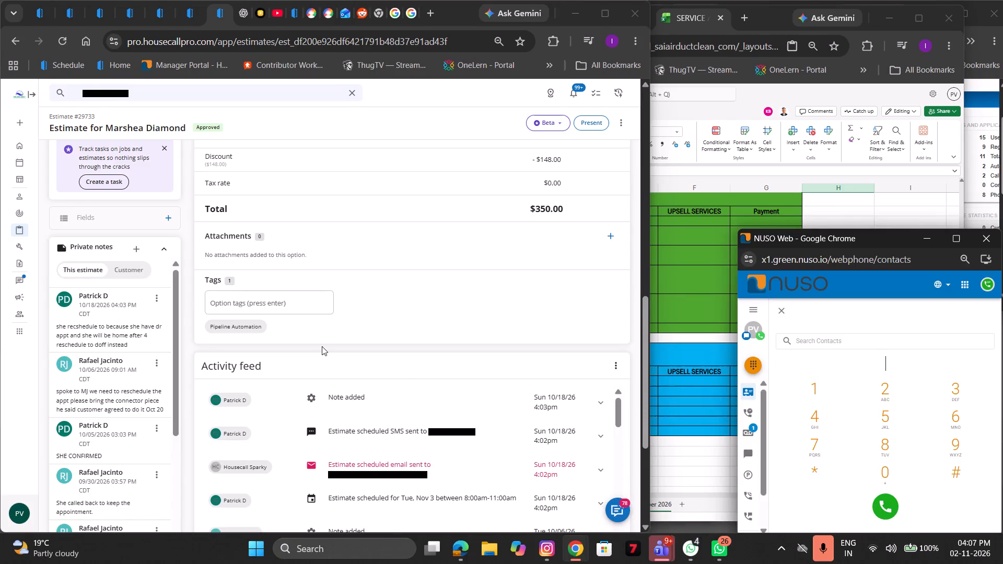
scroll(322, 346, up, 2)
key(ctrl+v)
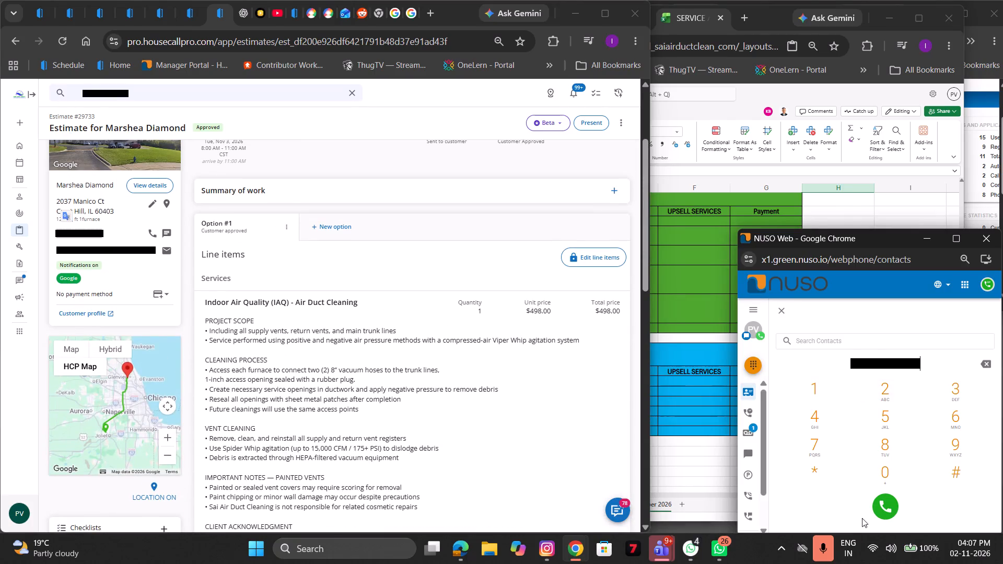
click(888, 505)
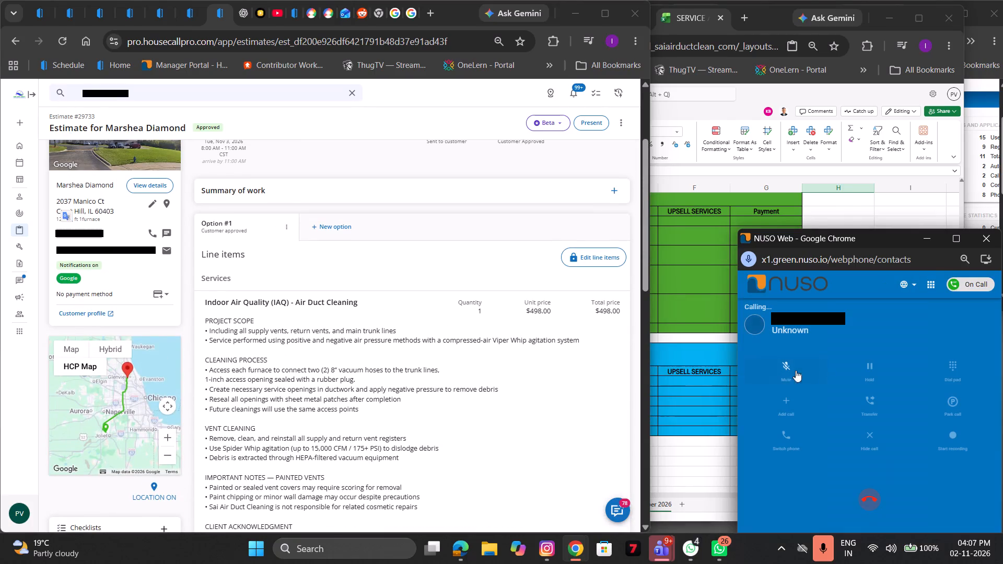
click(788, 367)
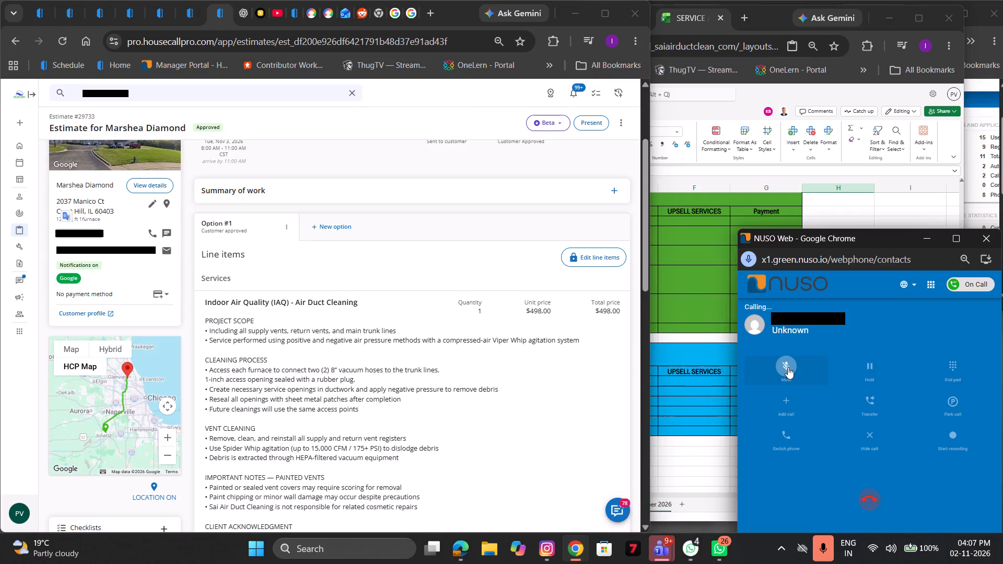
scroll(377, 316, up, 1)
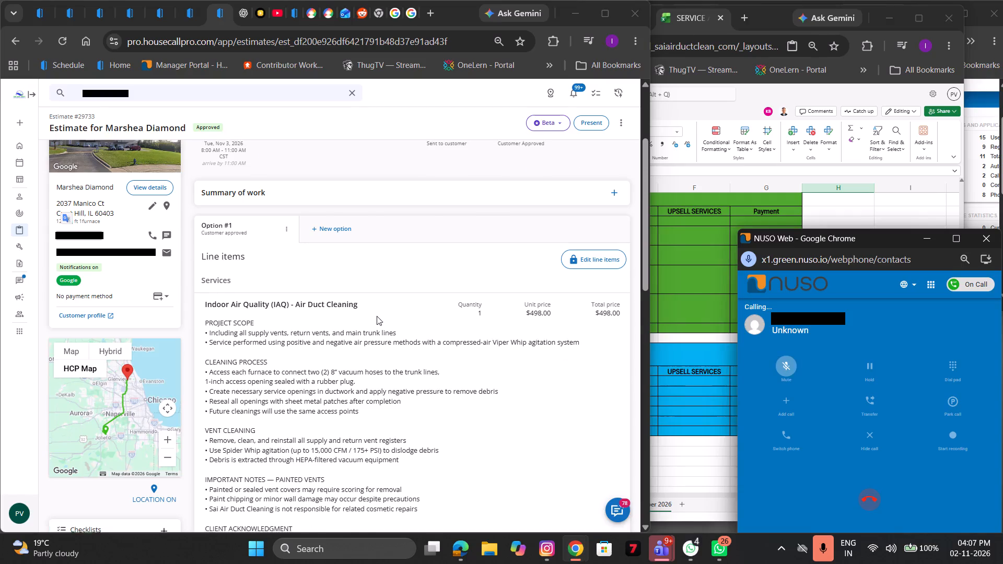
scroll(377, 316, up, 2)
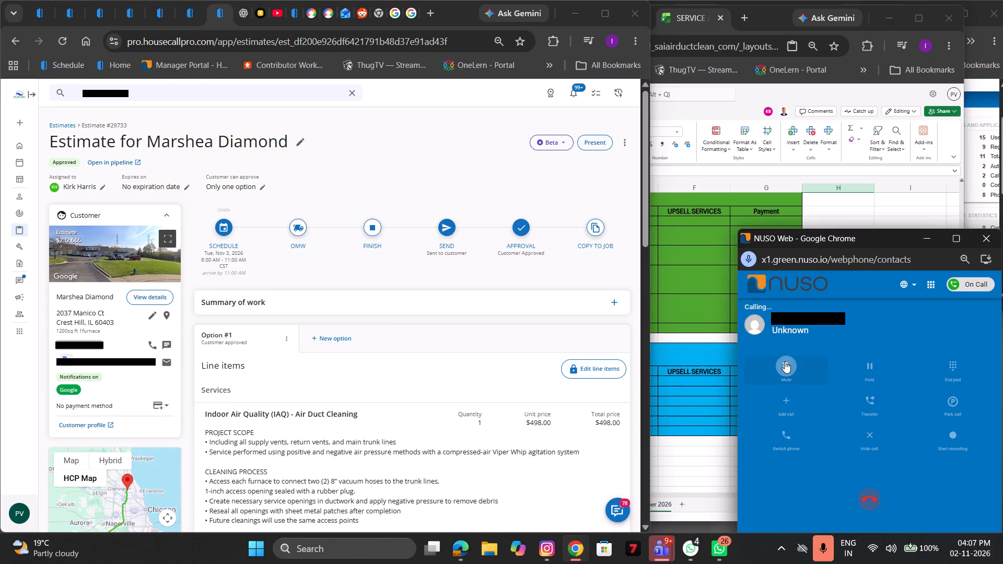
click(785, 362)
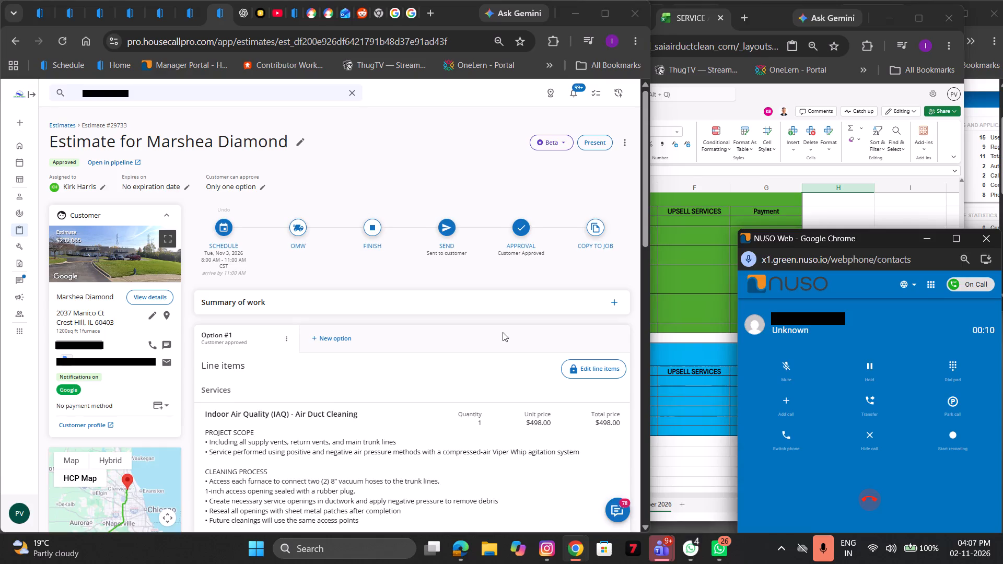
scroll(503, 332, down, 1)
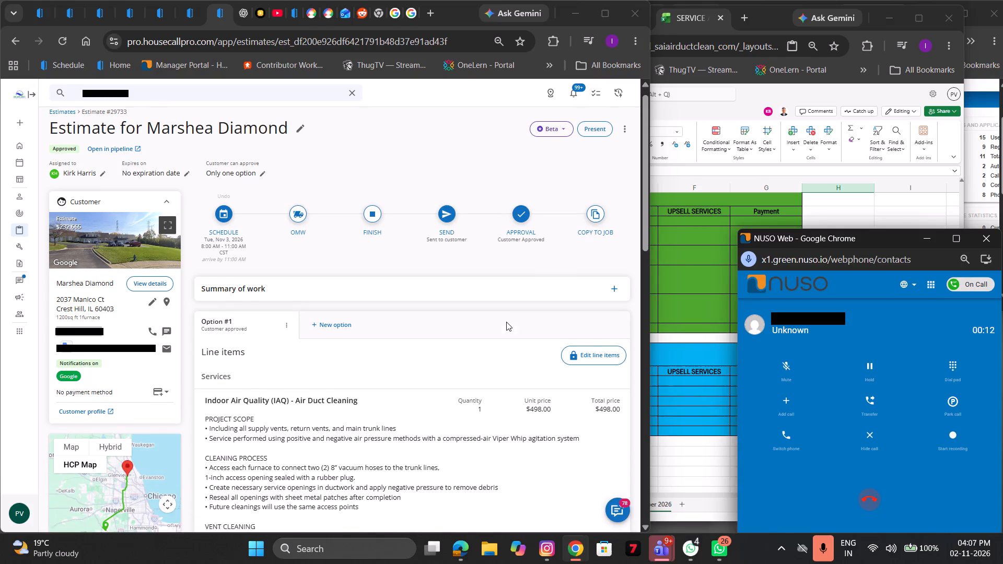
scroll(506, 322, down, 1)
scroll(506, 322, right, 1)
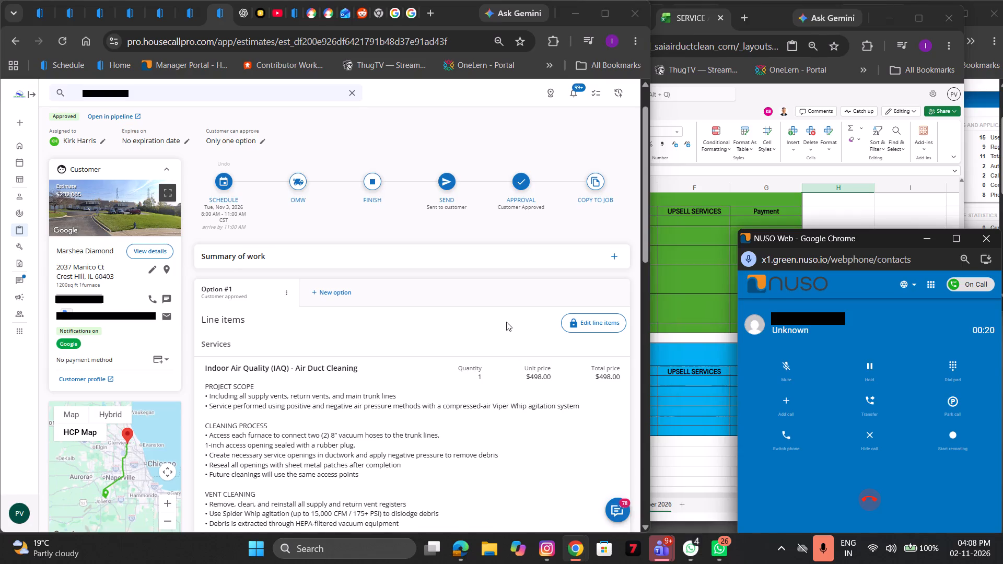
scroll(506, 322, down, 1)
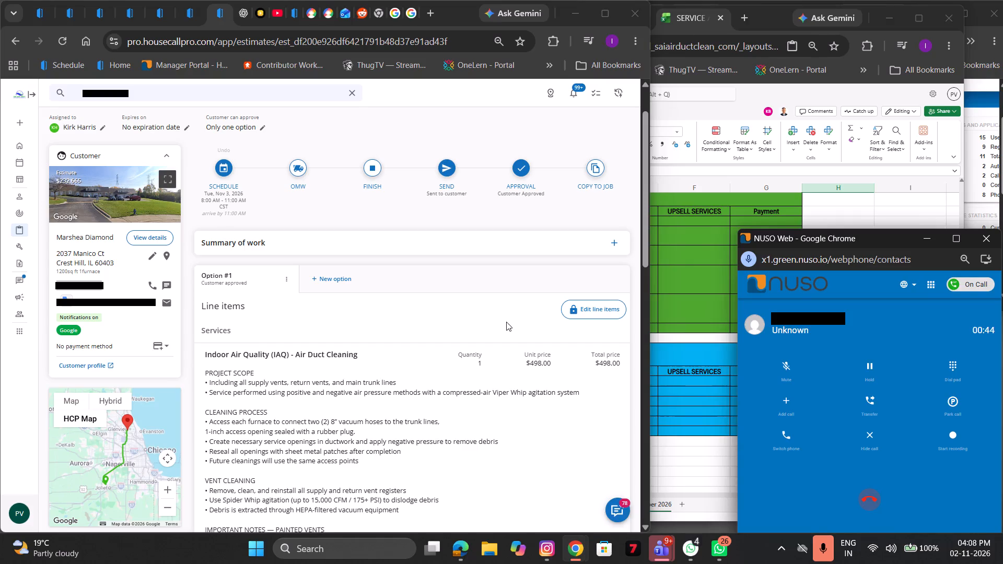
click(935, 335)
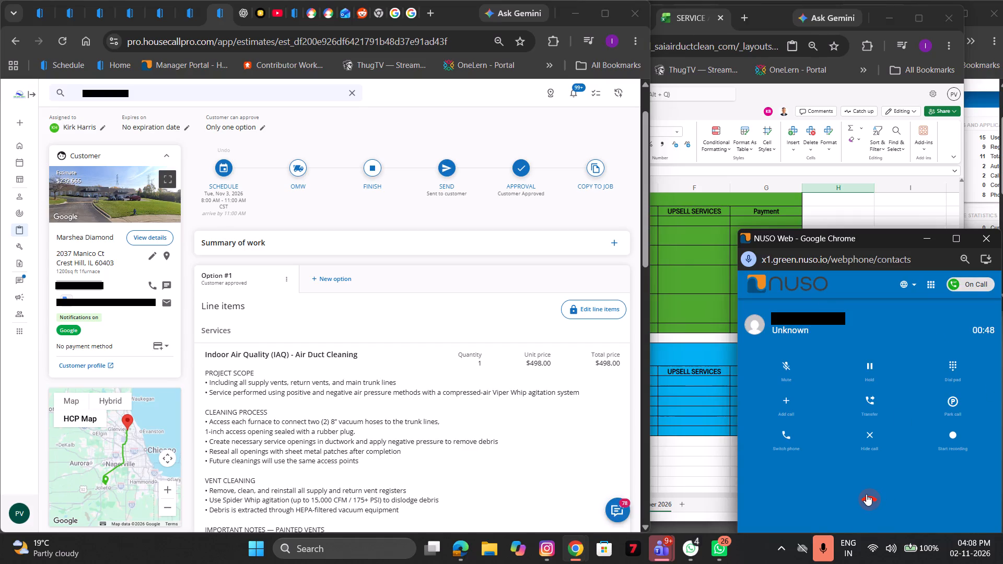
click(867, 496)
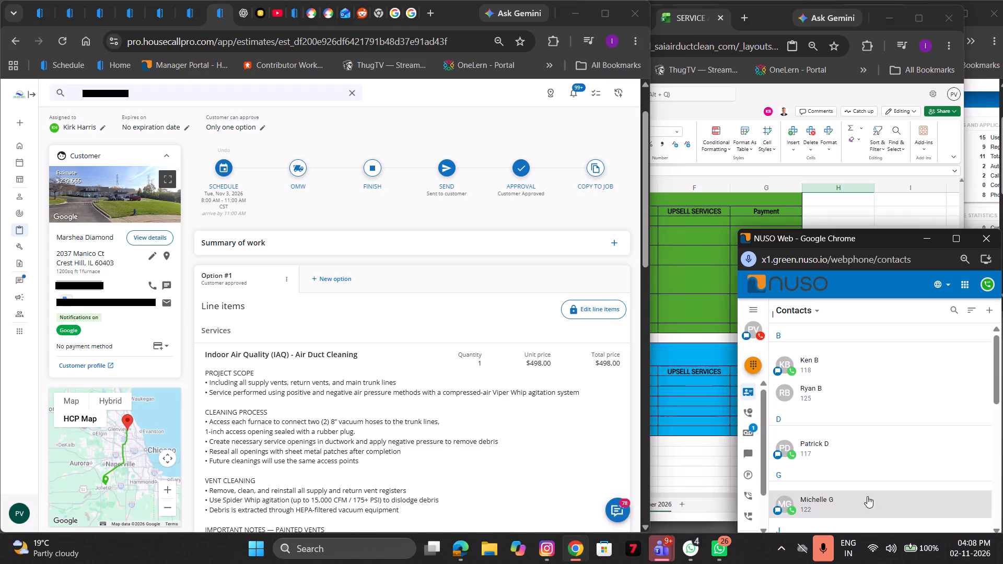
scroll(191, 333, down, 4)
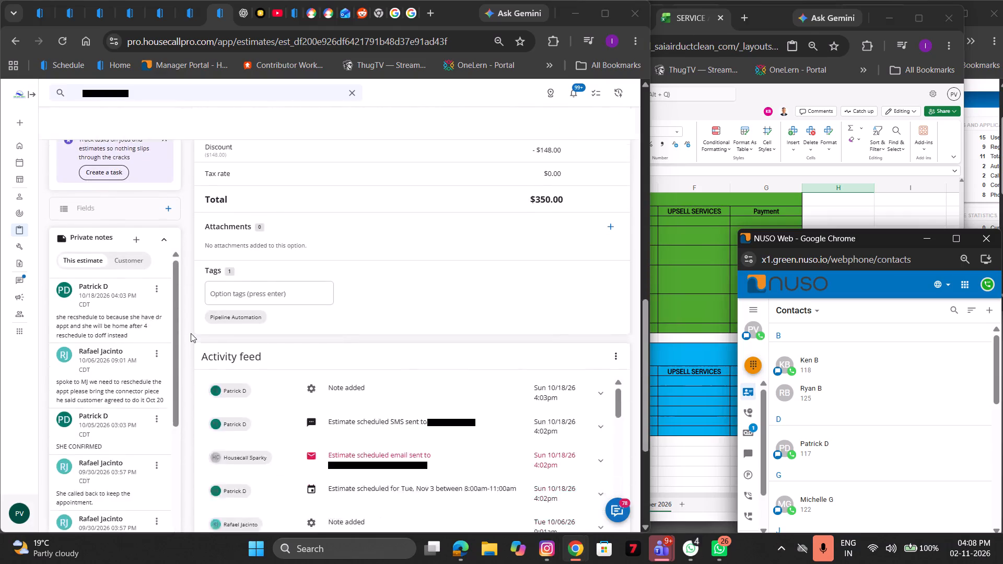
scroll(191, 333, down, 1)
click(136, 222)
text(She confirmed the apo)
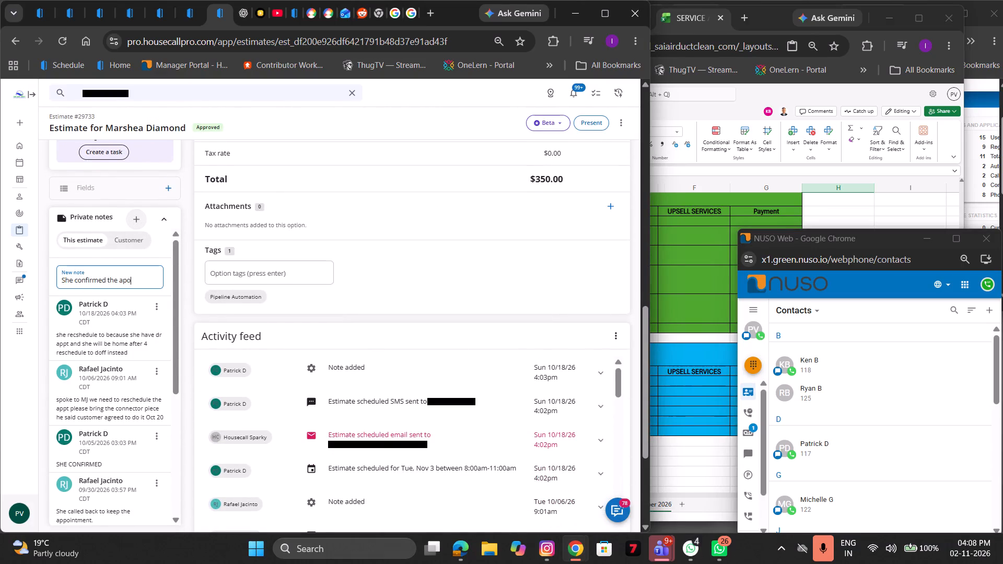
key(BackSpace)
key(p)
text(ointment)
click(0, 394)
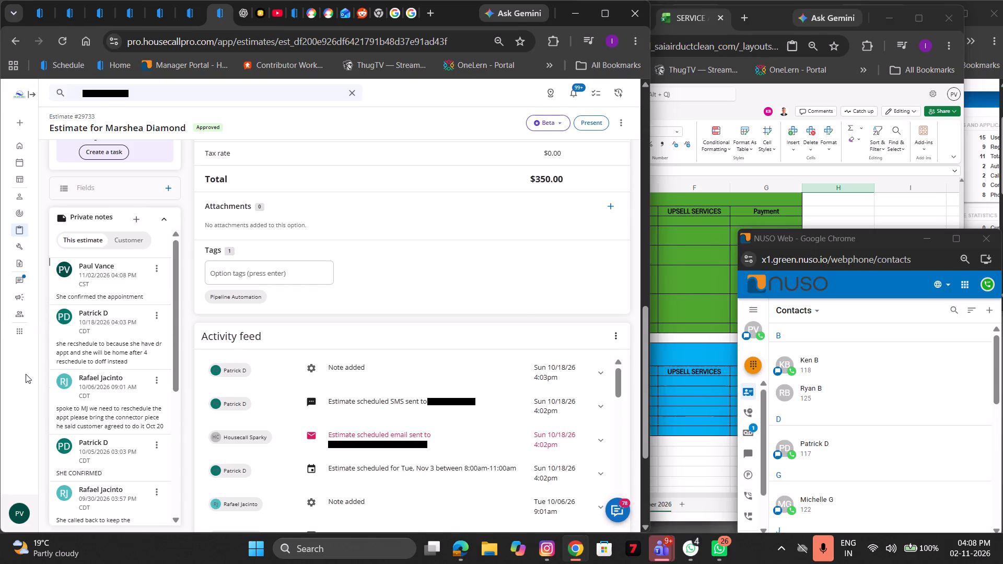
scroll(26, 374, right, 6)
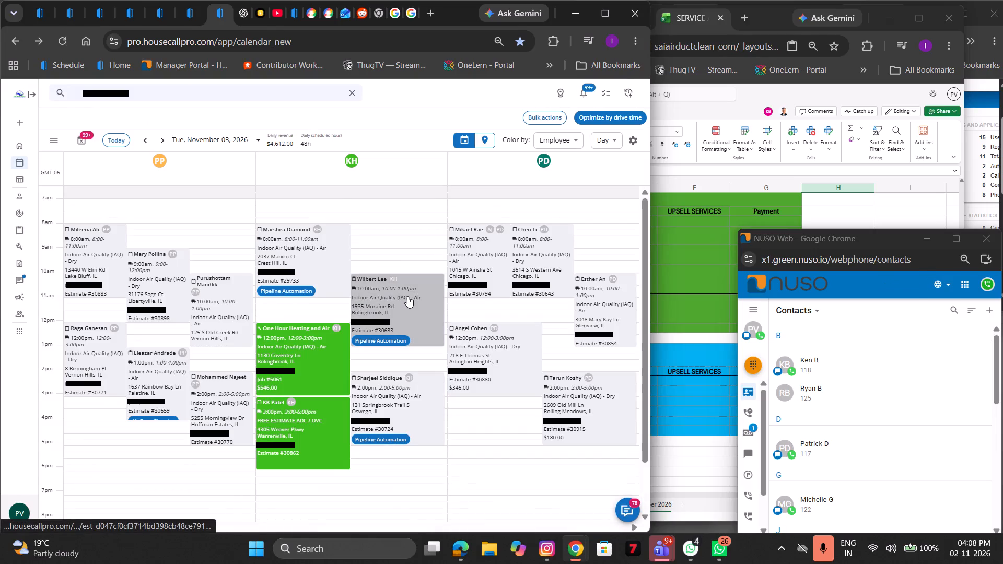
click(407, 296)
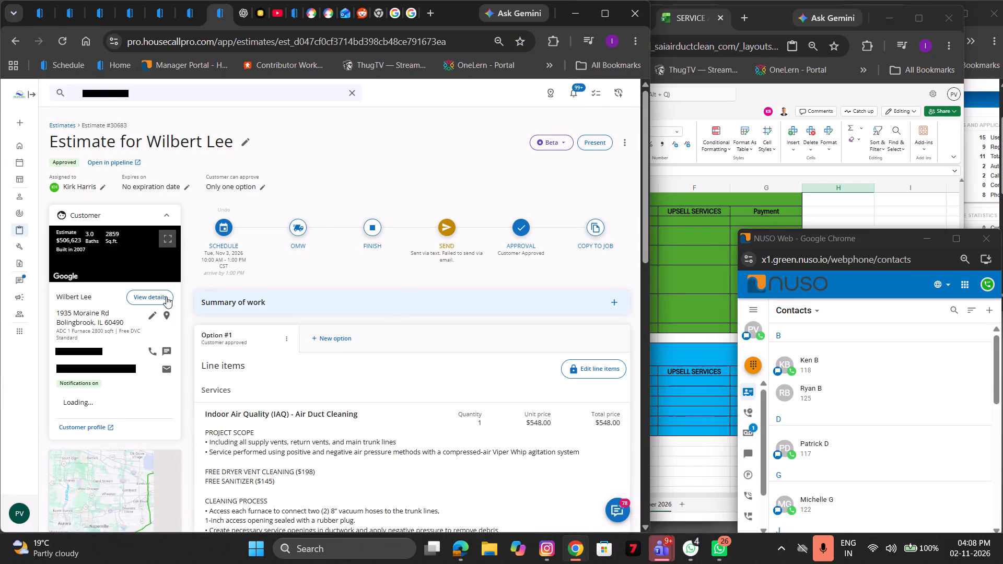
drag(108, 352, 40, 349)
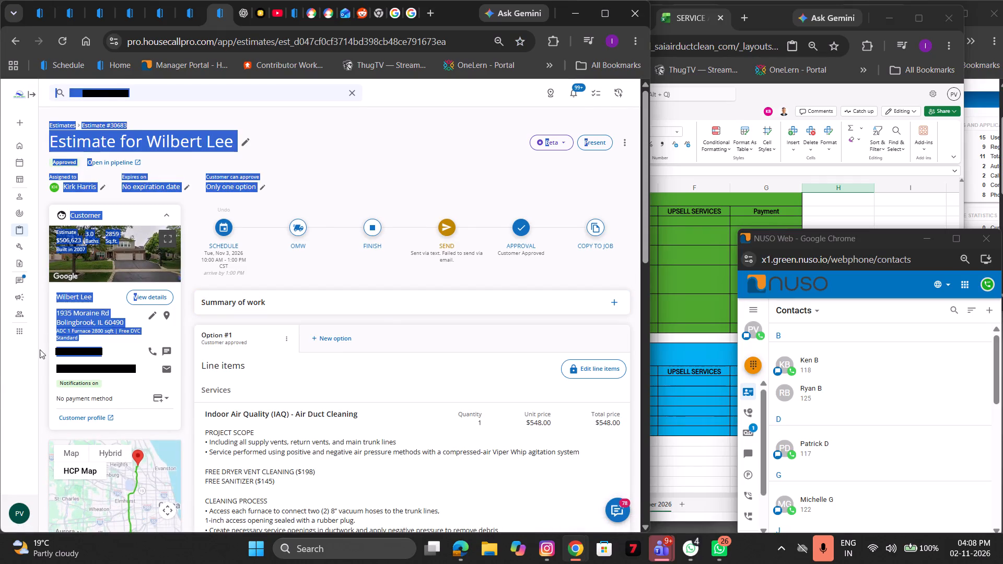
drag(40, 349, 46, 352)
key(ctrl+c)
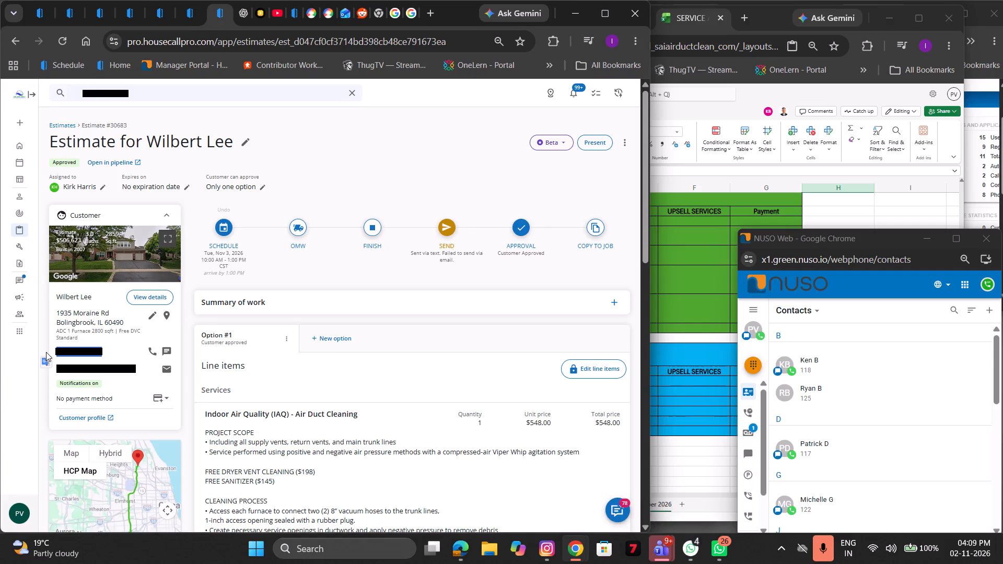
scroll(46, 352, down, 2)
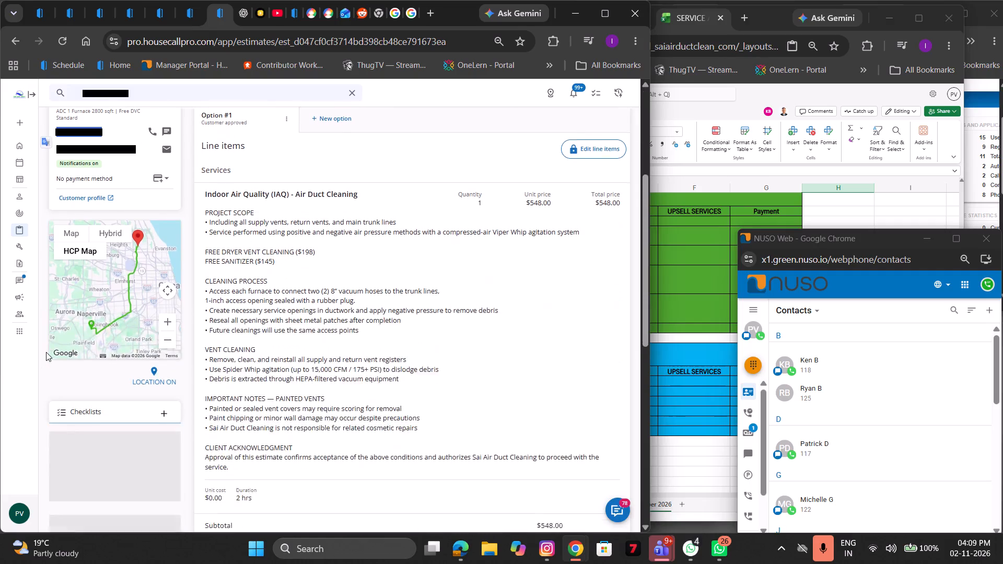
scroll(46, 352, down, 4)
scroll(46, 352, up, 5)
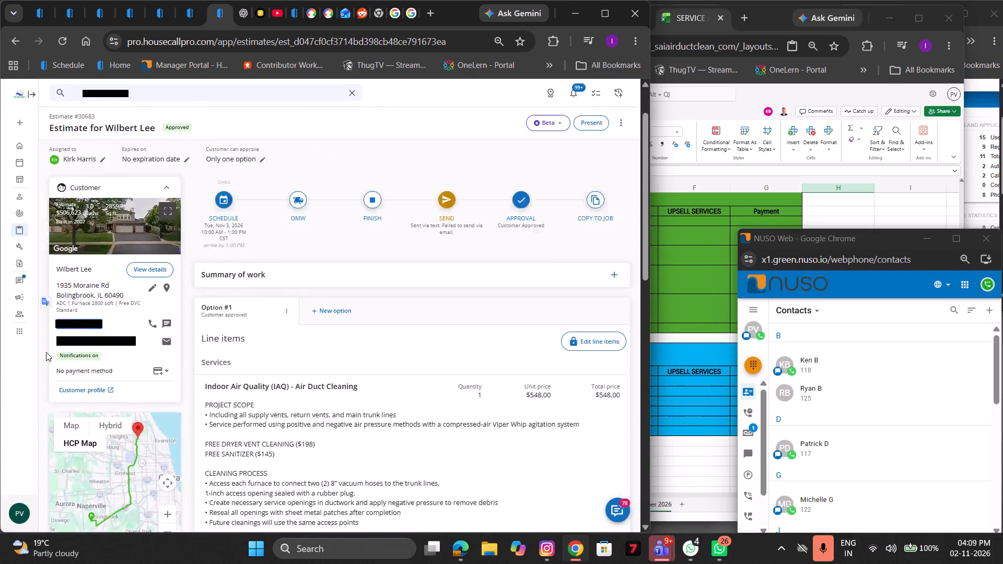
scroll(46, 352, up, 1)
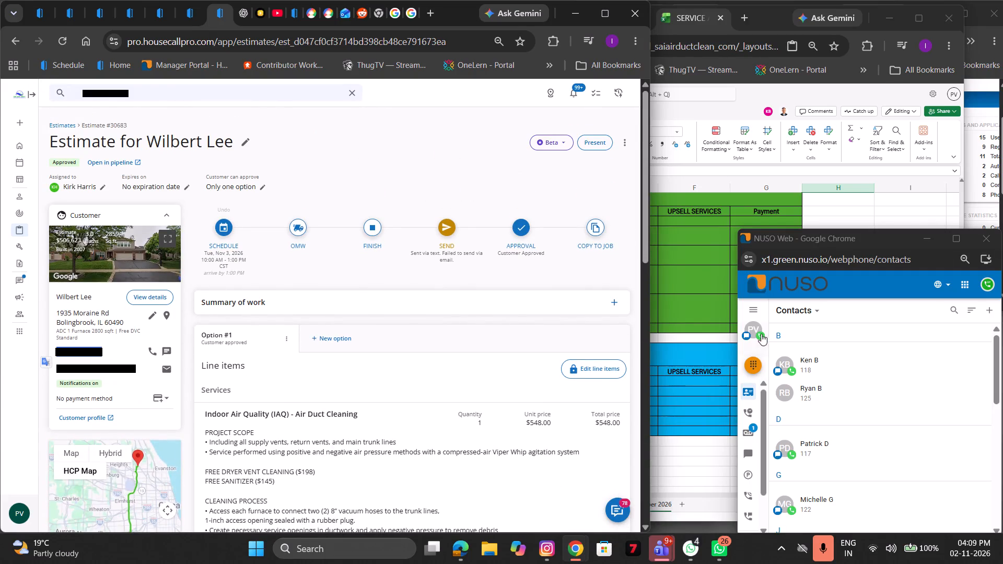
scroll(32, 350, right, 7)
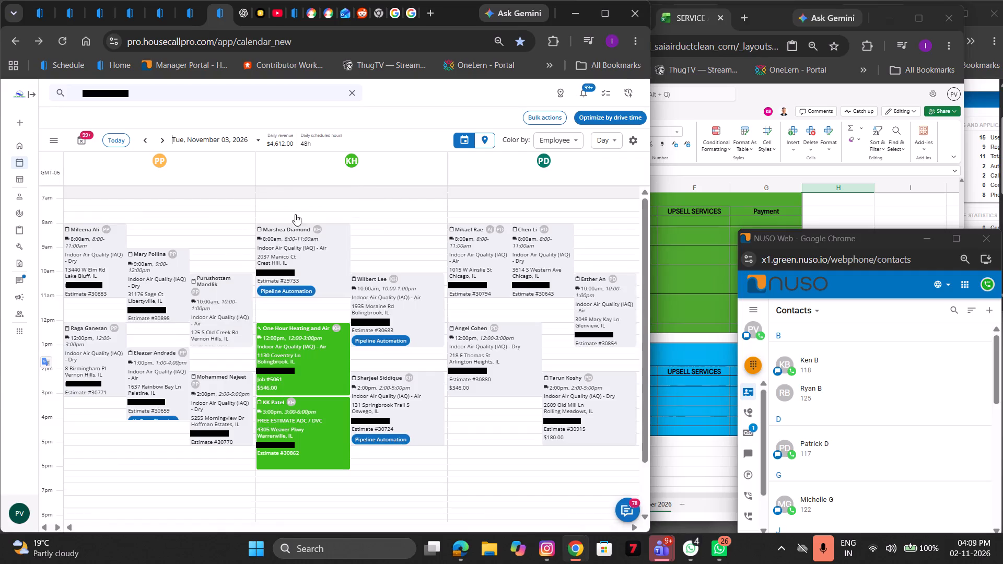
click(300, 272)
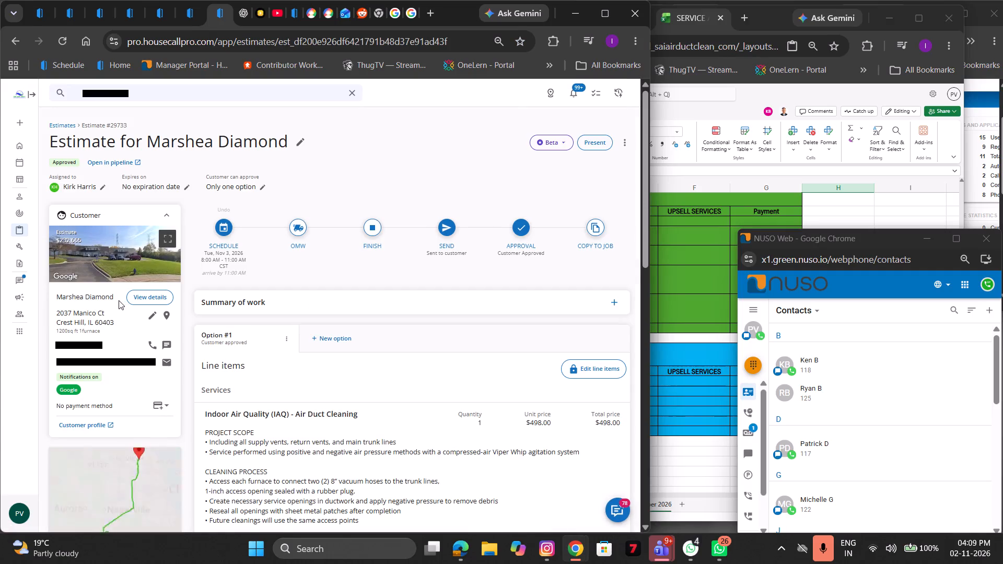
drag(119, 300, 55, 298)
key(ctrl+c)
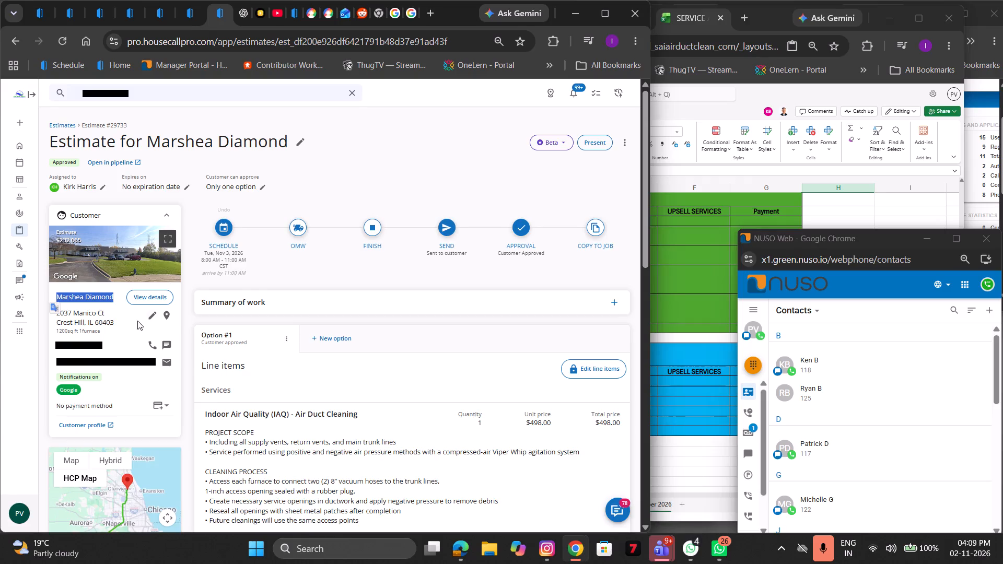
drag(116, 324, 53, 317)
key(ctrl+c)
scroll(461, 425, down, 4)
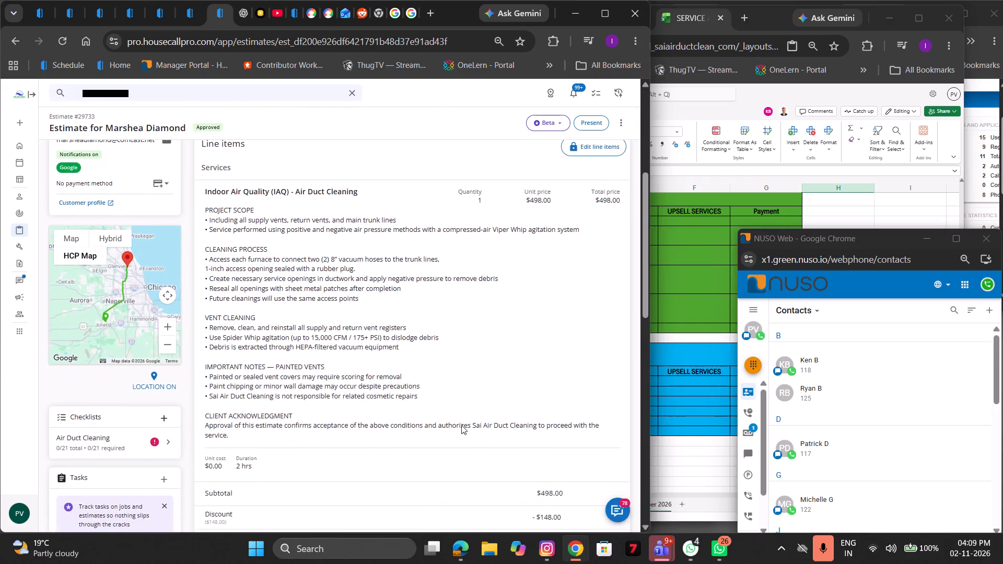
scroll(461, 425, down, 1)
Paste the copied customer address into the Address cell of the first empty TRUCK 3 row in the SERVICE AREAS workbook.
click(710, 290)
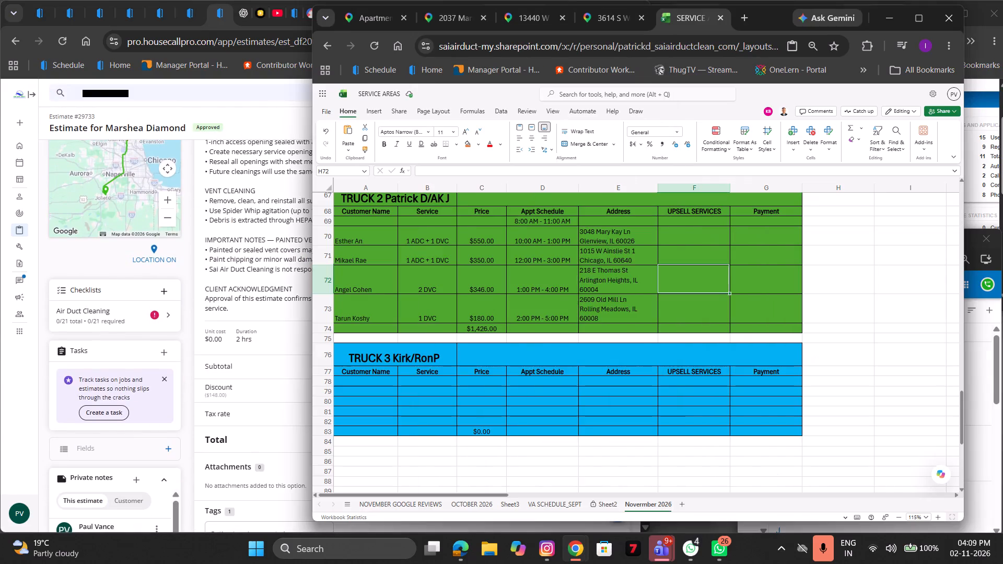
click(586, 388)
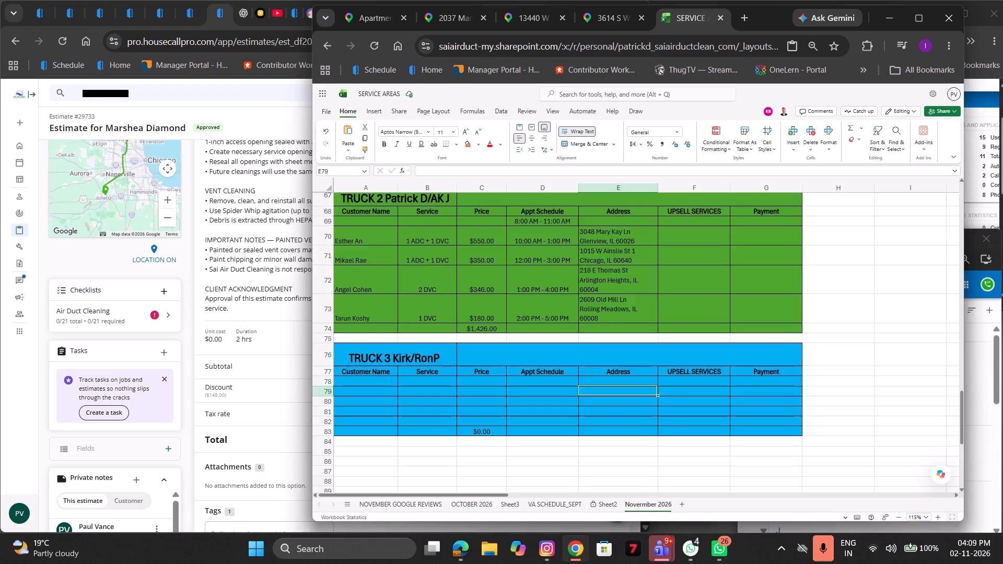
double_click(596, 382)
key(super+v)
click(639, 240)
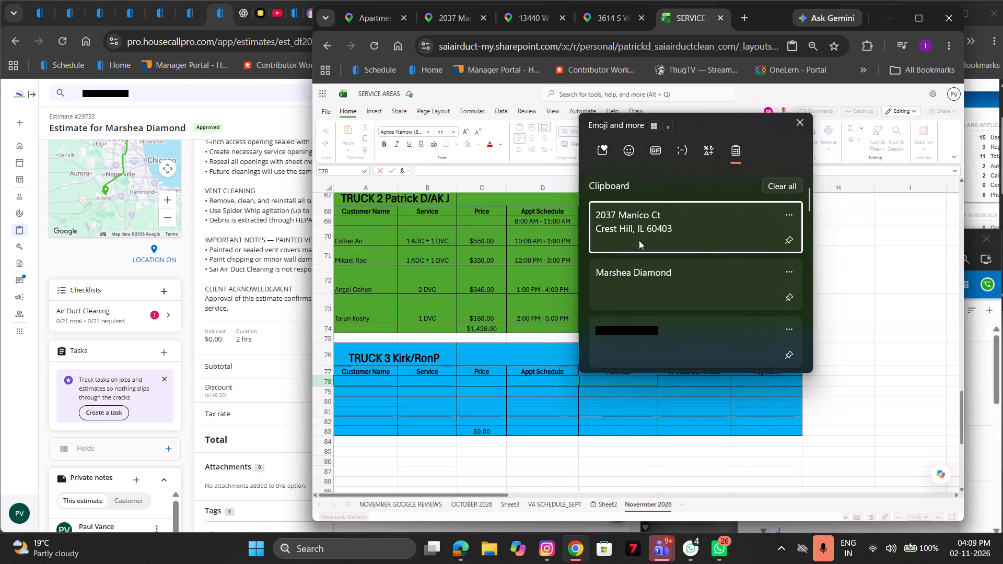
key(ctrl+v)
Enter a price of $350 and the service 1 ADC for estimate #29733 in that TRUCK 3 row.
click(484, 383)
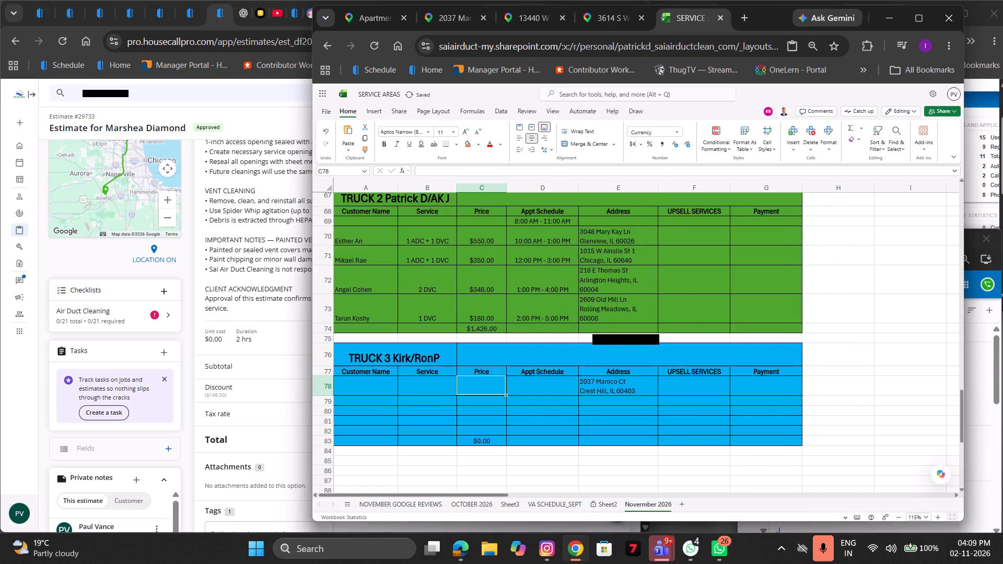
click(876, 362)
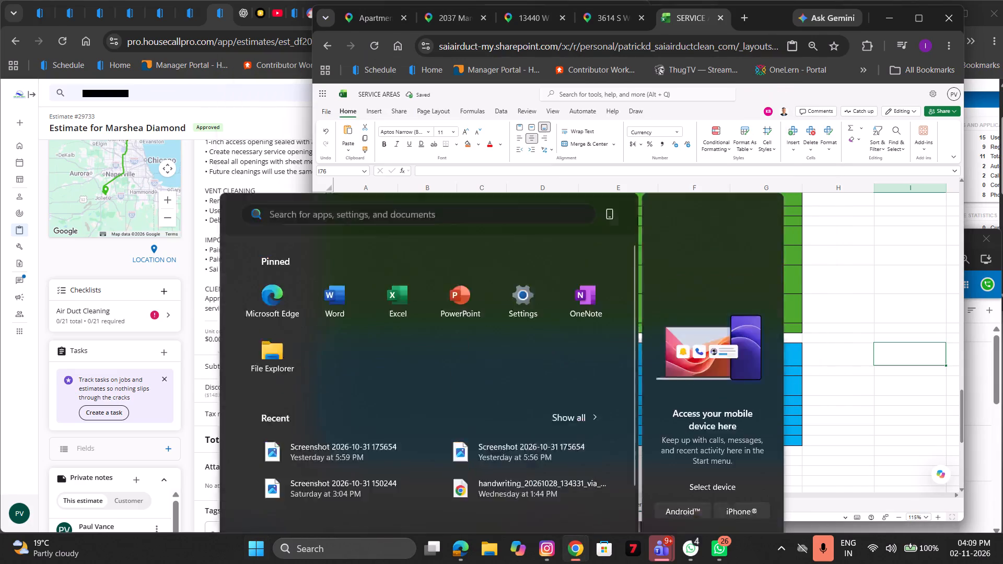
double_click(463, 384)
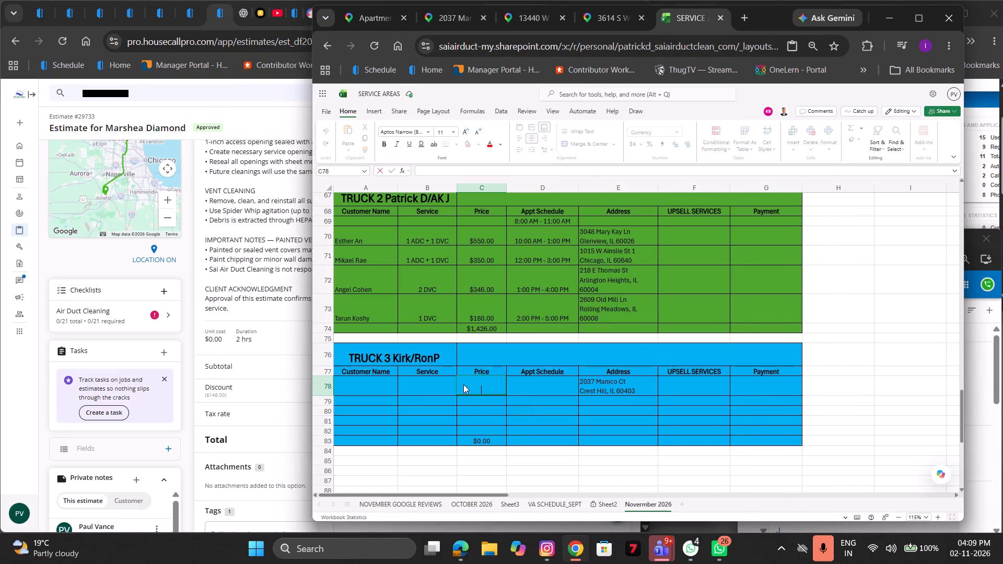
key(shift+dollar)
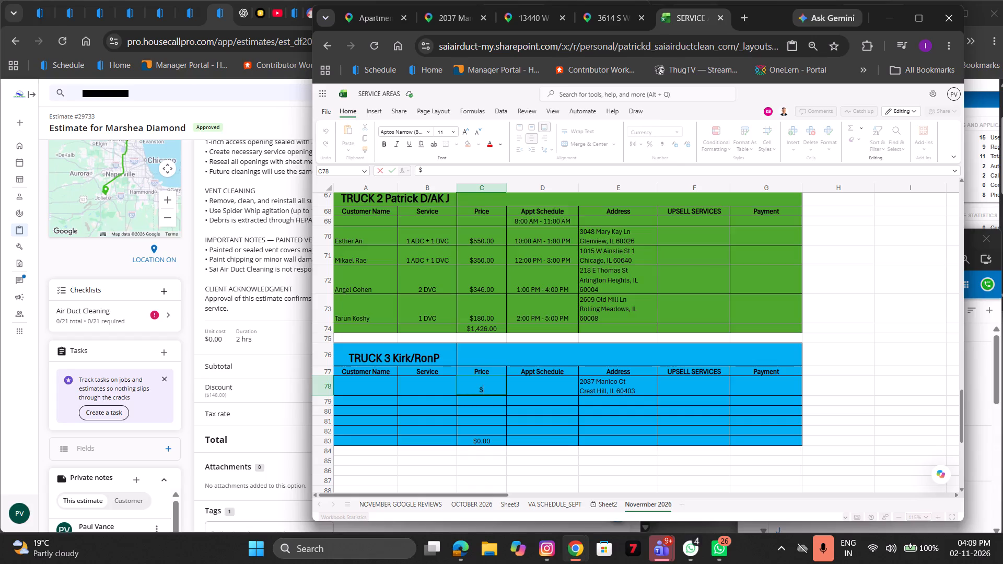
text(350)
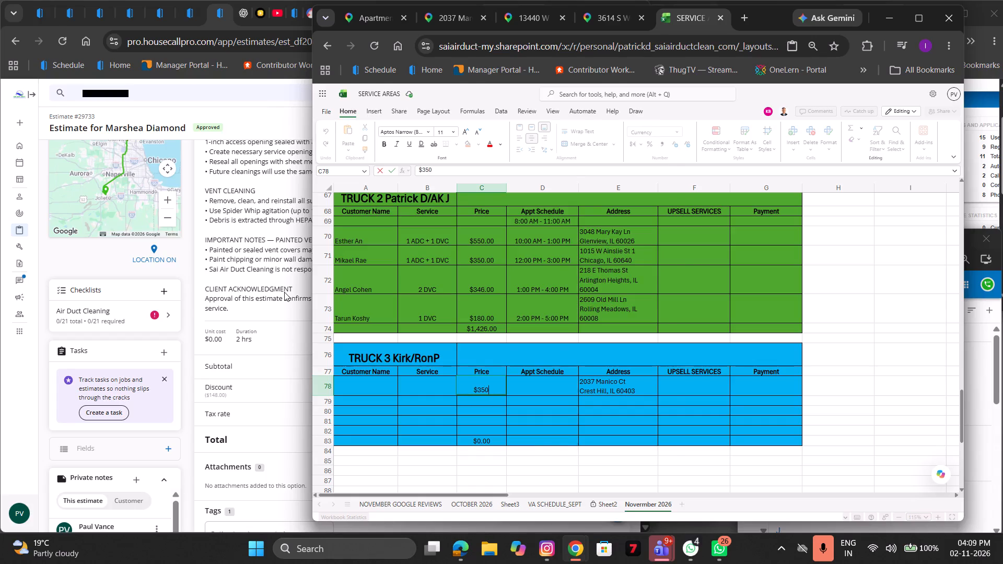
click(284, 292)
click(815, 431)
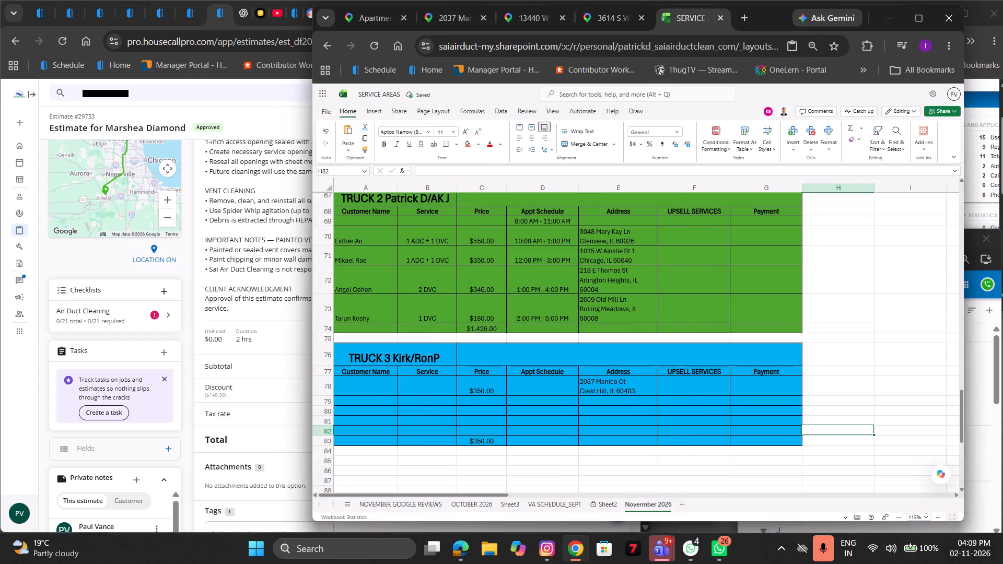
click(406, 388)
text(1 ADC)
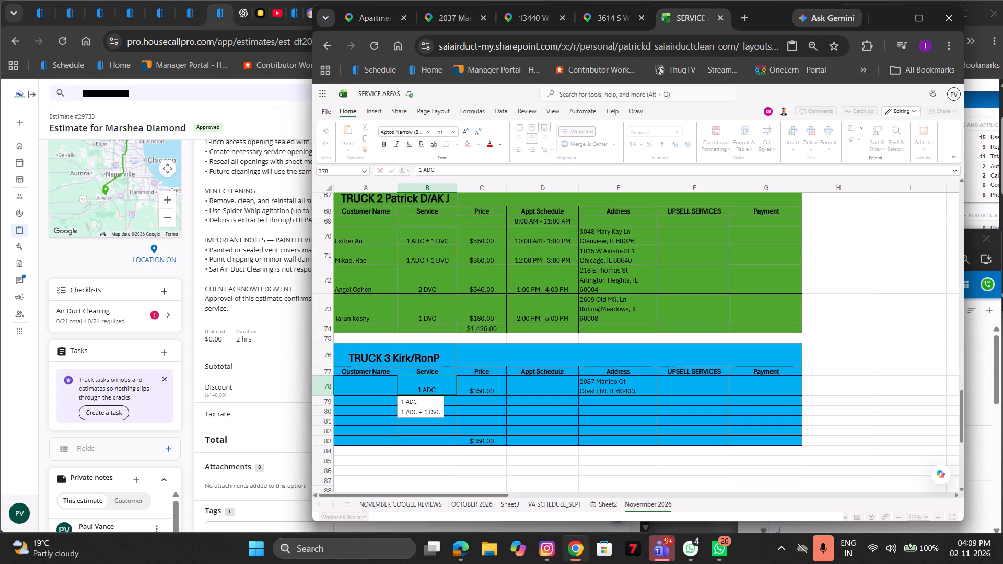
Paste the copied name of estimate #29733's customer into the Customer Name cell of row 78.
click(375, 380)
key(super+v)
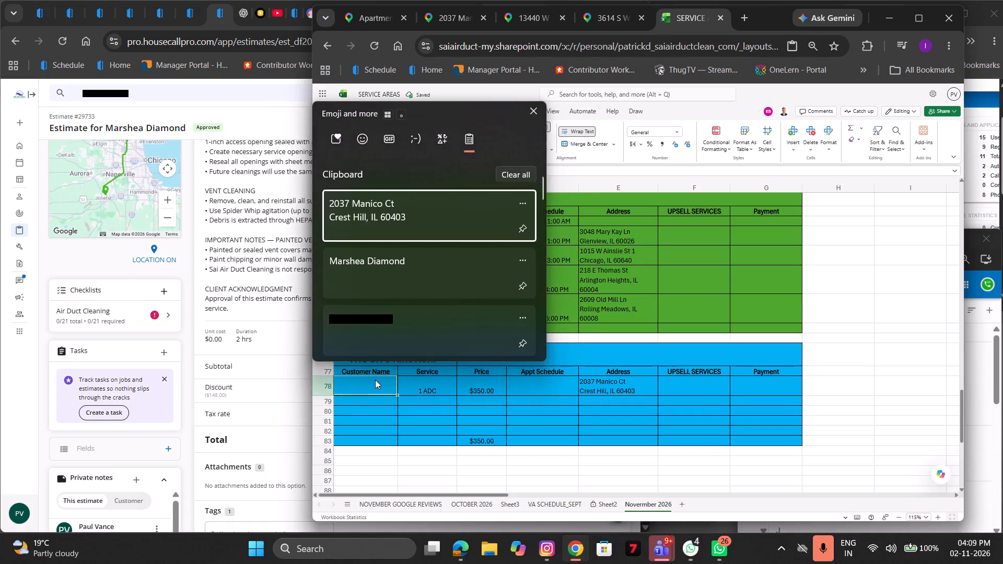
triple_click(375, 380)
click(375, 380)
key(super+v)
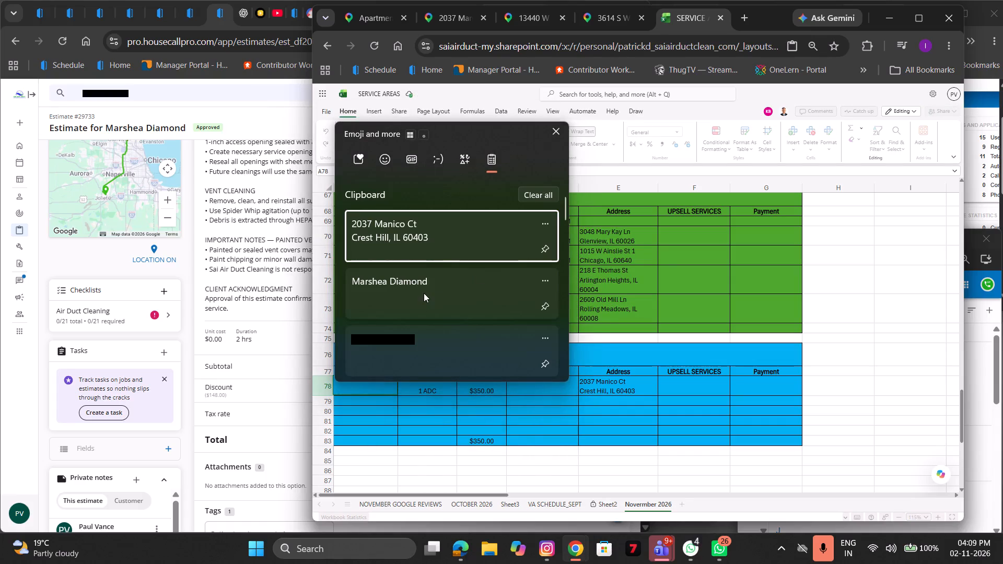
click(424, 293)
key(ctrl+v)
click(376, 393)
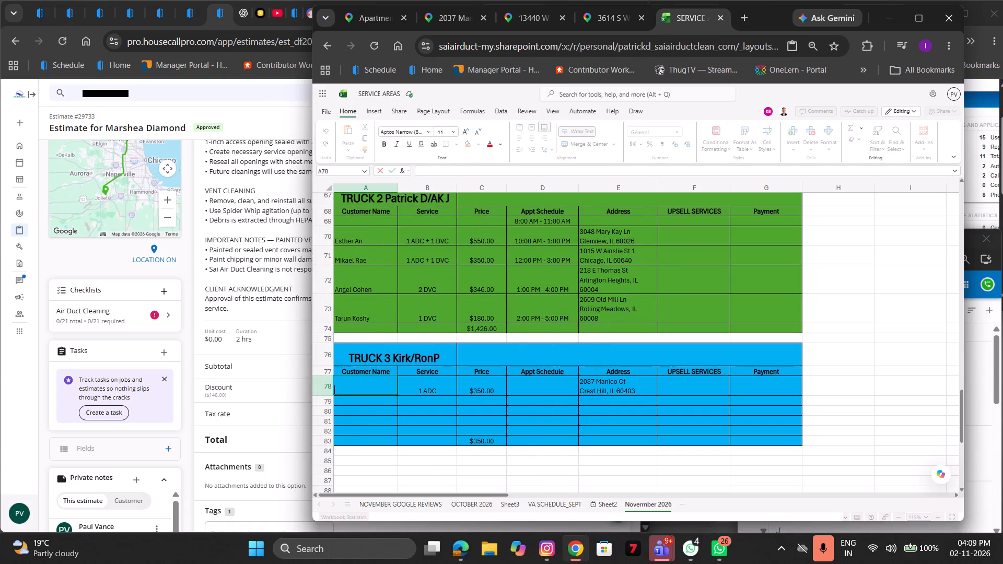
key(super+v)
click(417, 296)
key(ctrl+v)
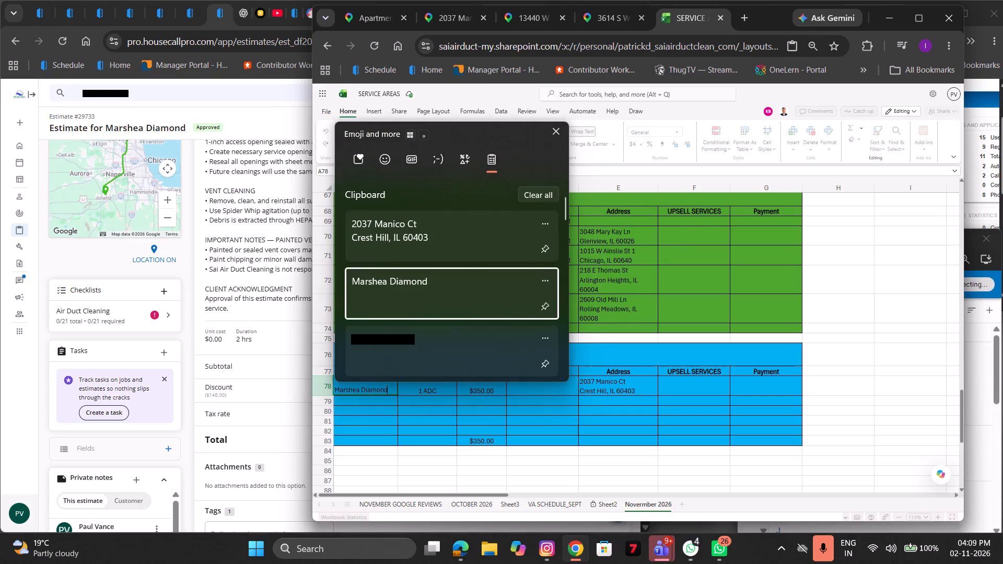
click(531, 409)
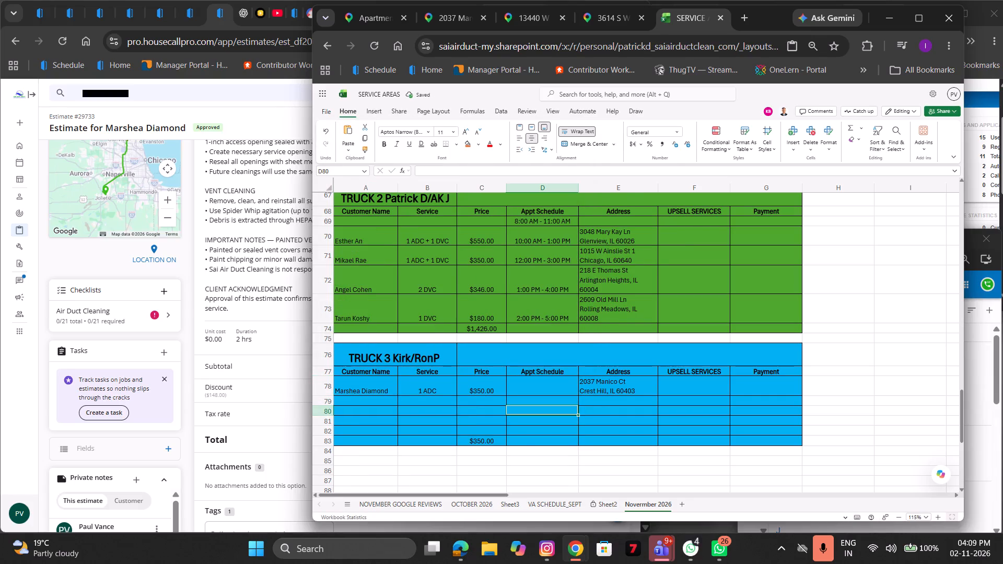
Copy the 8:00 AM - 11:00 AM time window from estimate #29733's schedule for row 78's Appt Schedule.
click(541, 387)
scroll(206, 305, up, 8)
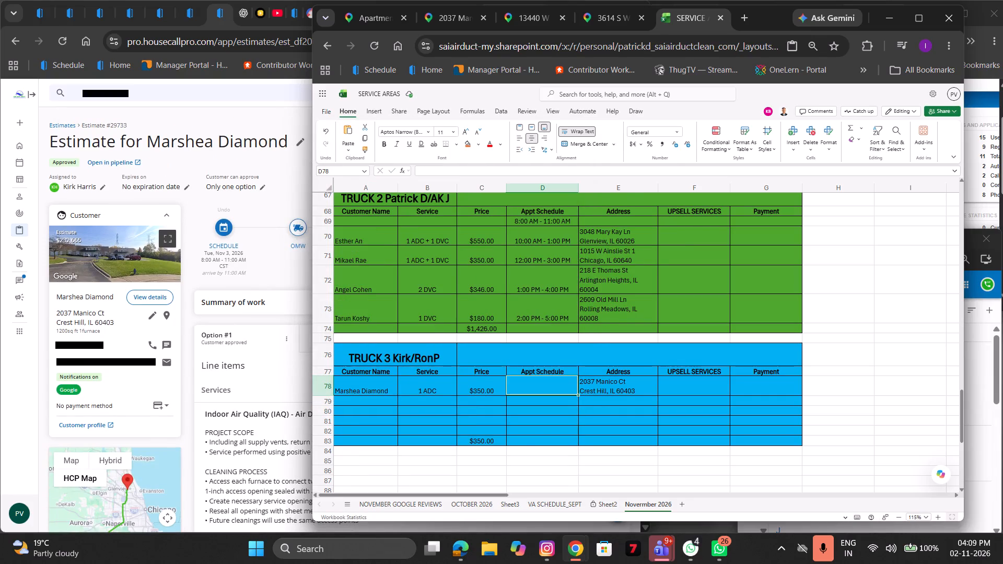
scroll(549, 225, up, 1)
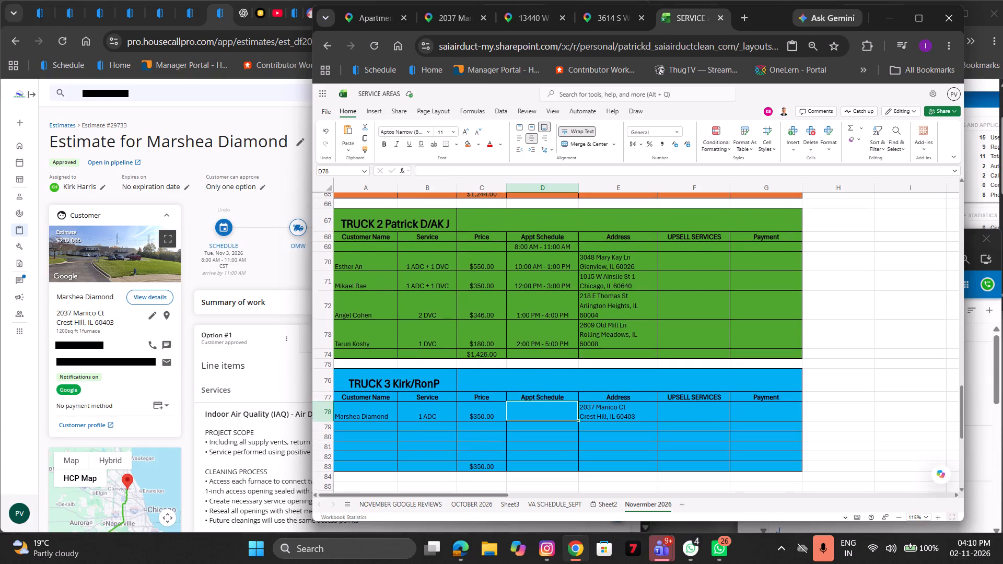
scroll(549, 225, up, 3)
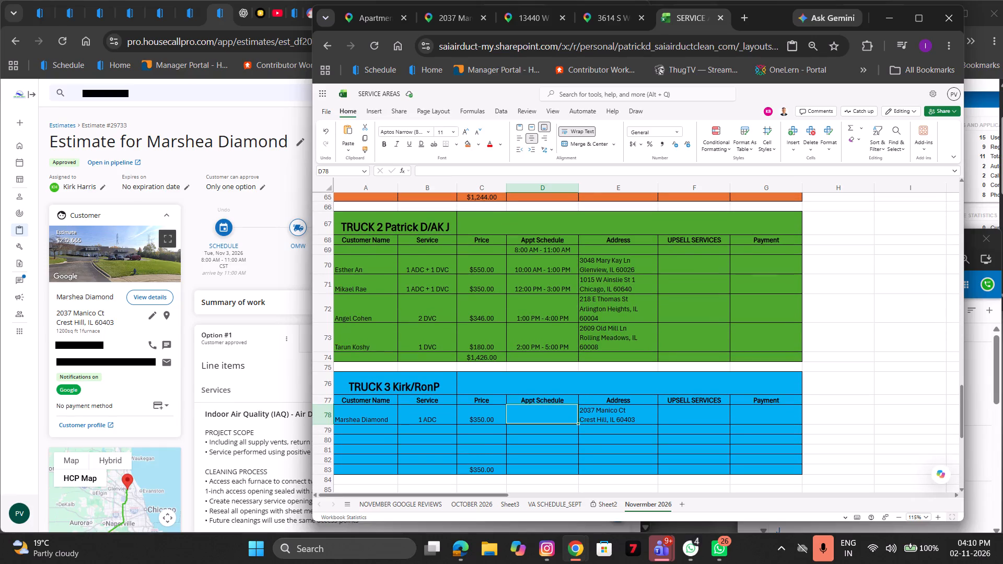
scroll(549, 225, down, 1)
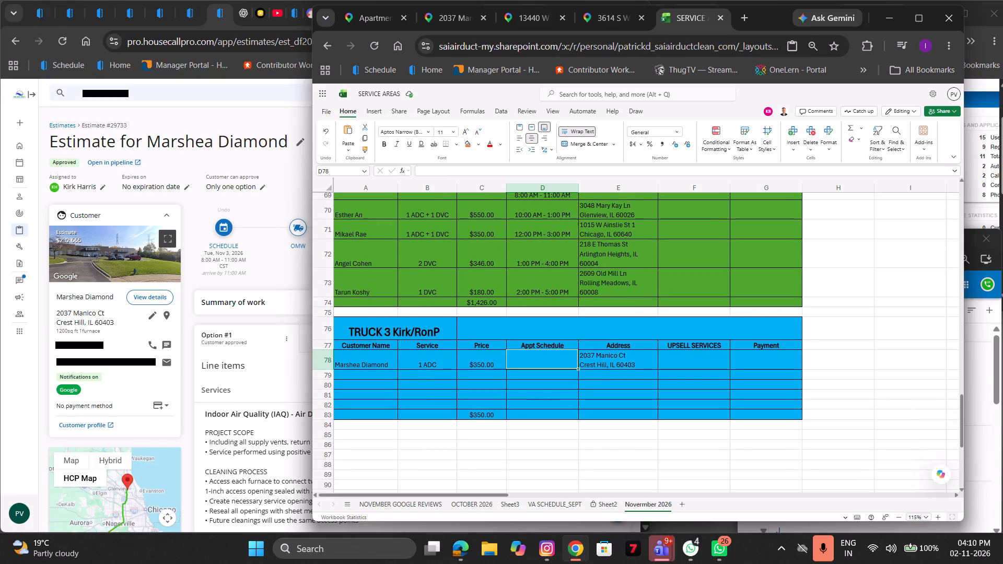
scroll(549, 225, up, 2)
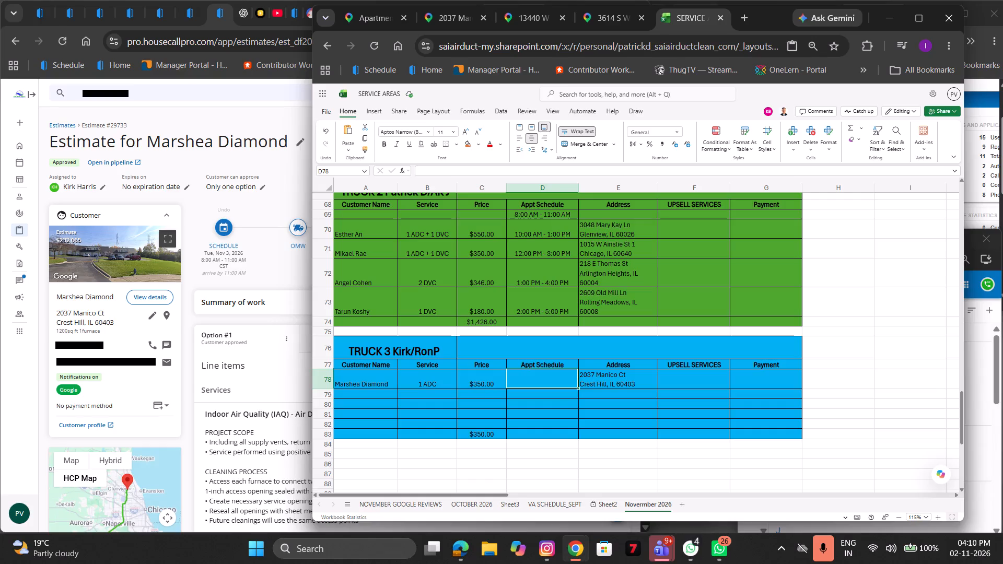
scroll(579, 401, down, 1)
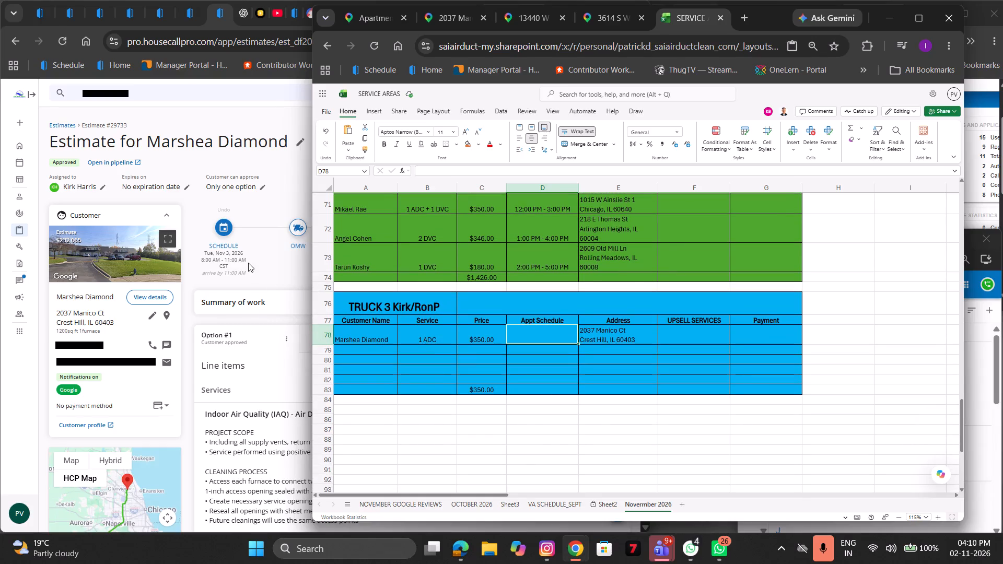
drag(251, 257, 202, 262)
key(ctrl+c)
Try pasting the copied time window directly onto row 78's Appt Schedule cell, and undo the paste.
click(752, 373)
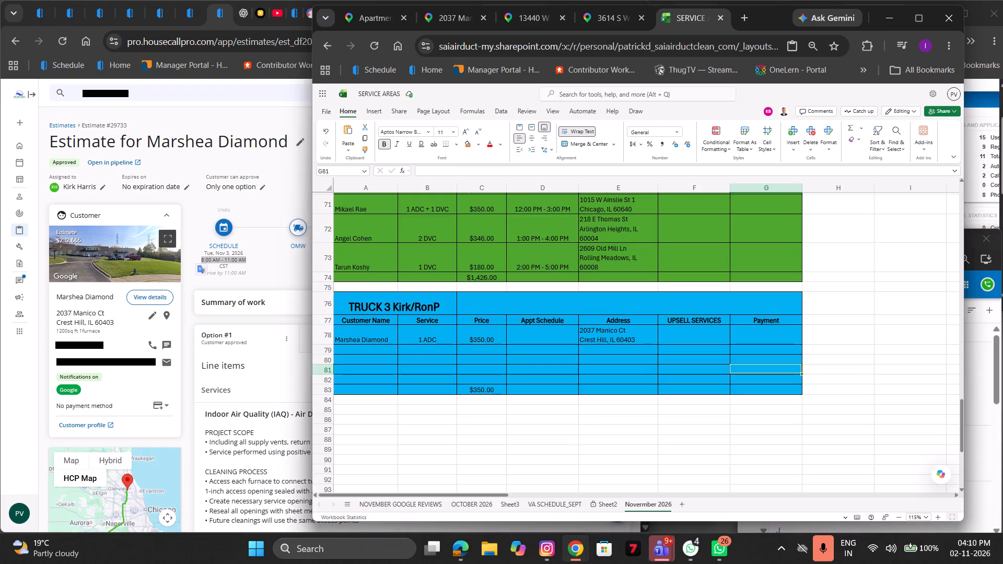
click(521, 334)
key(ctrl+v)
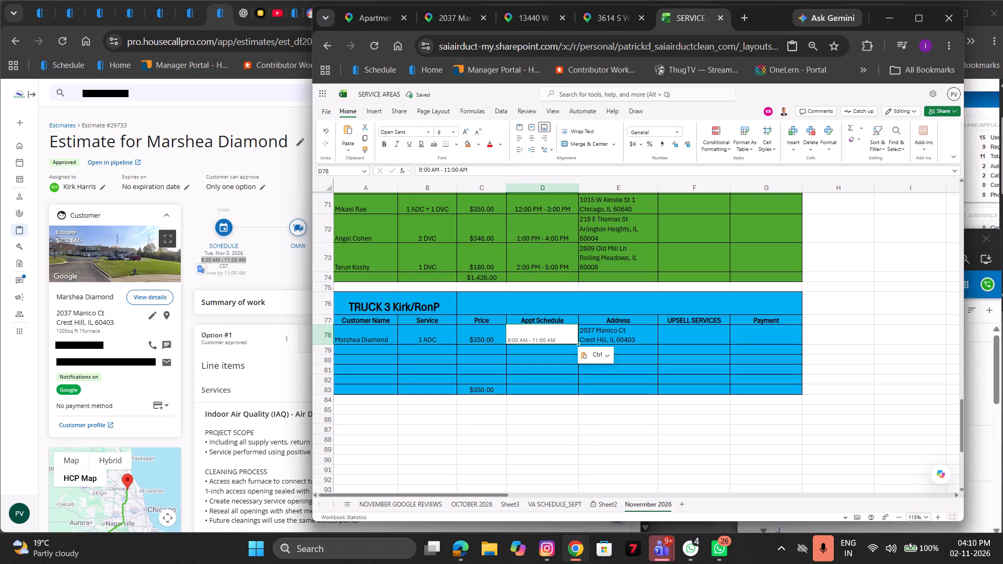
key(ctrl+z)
Paste 8:00 AM - 11:00 AM as text inside row 78's Appt Schedule cell, keeping the cell's own formatting.
double_click(561, 337)
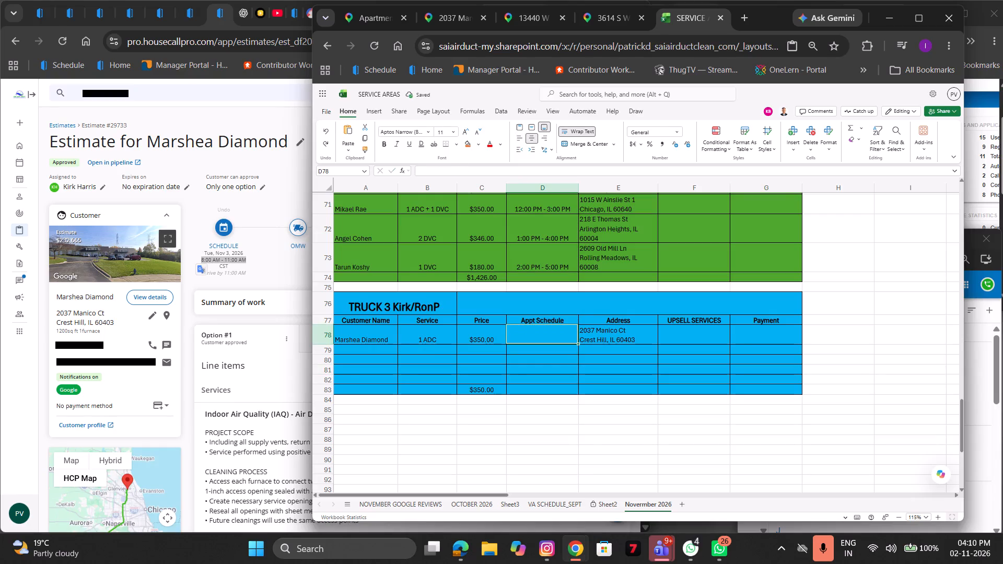
key(ctrl+v)
scroll(236, 366, right, 5)
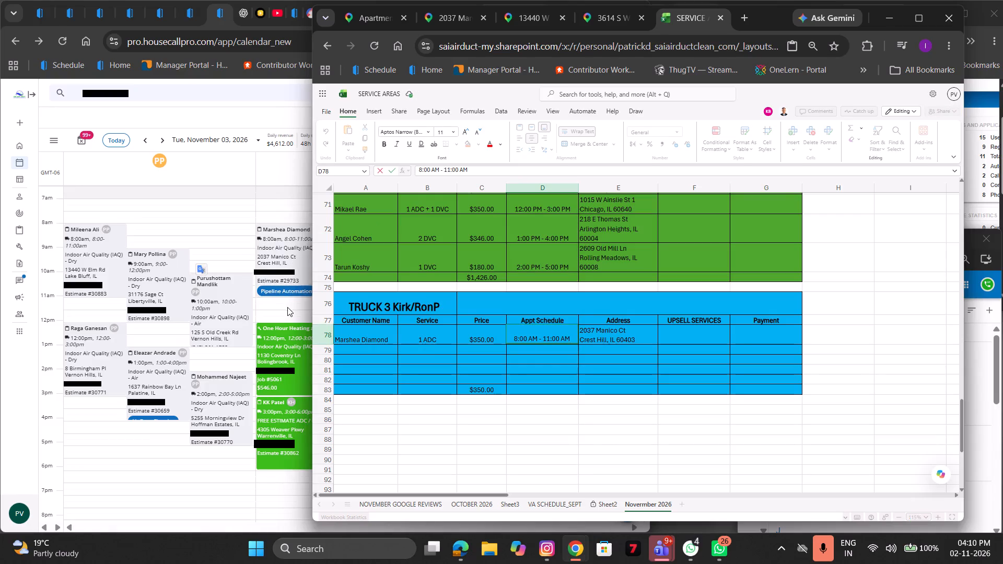
click(276, 121)
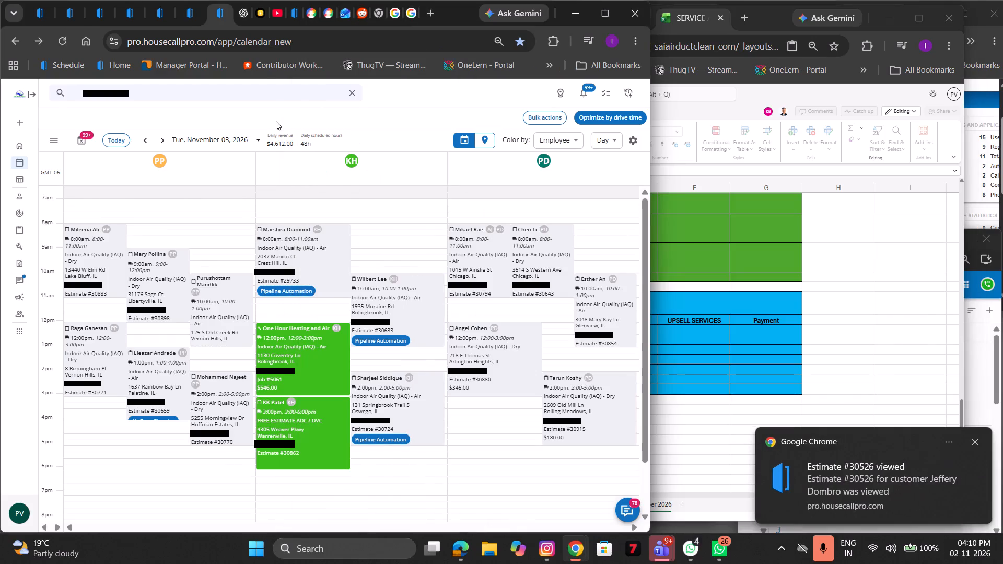
scroll(695, 179, up, 1)
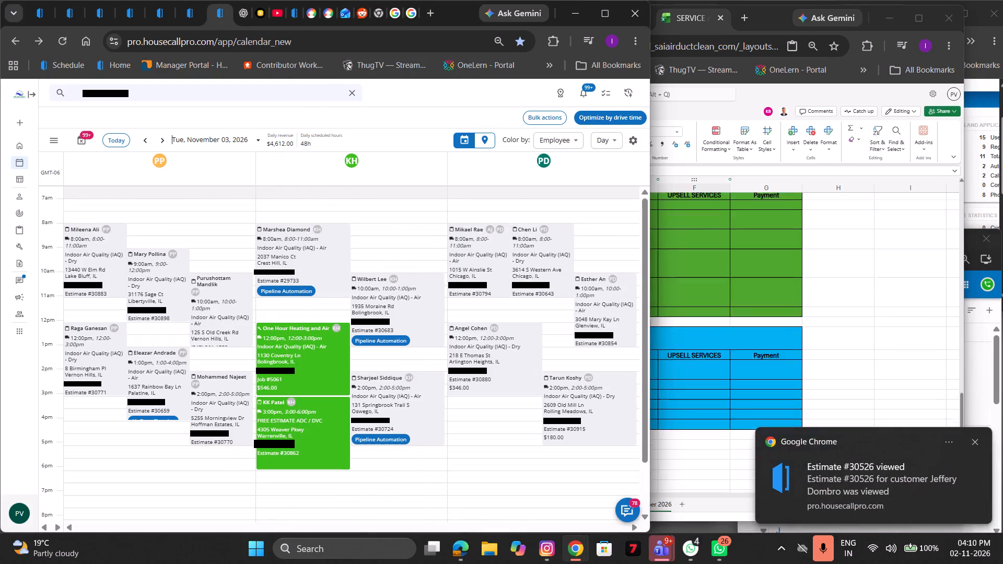
scroll(695, 179, up, 1)
scroll(692, 264, up, 1)
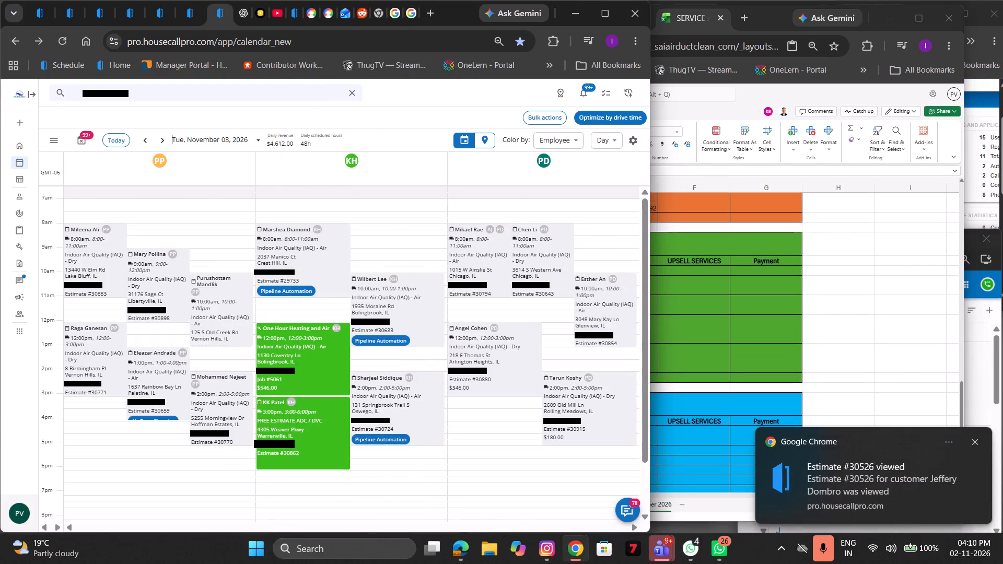
click(742, 114)
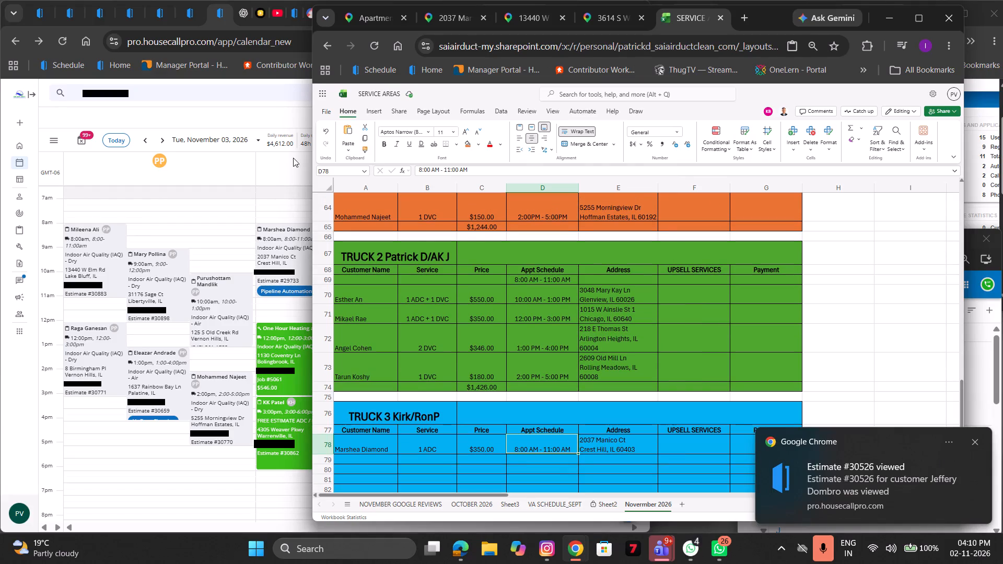
click(294, 116)
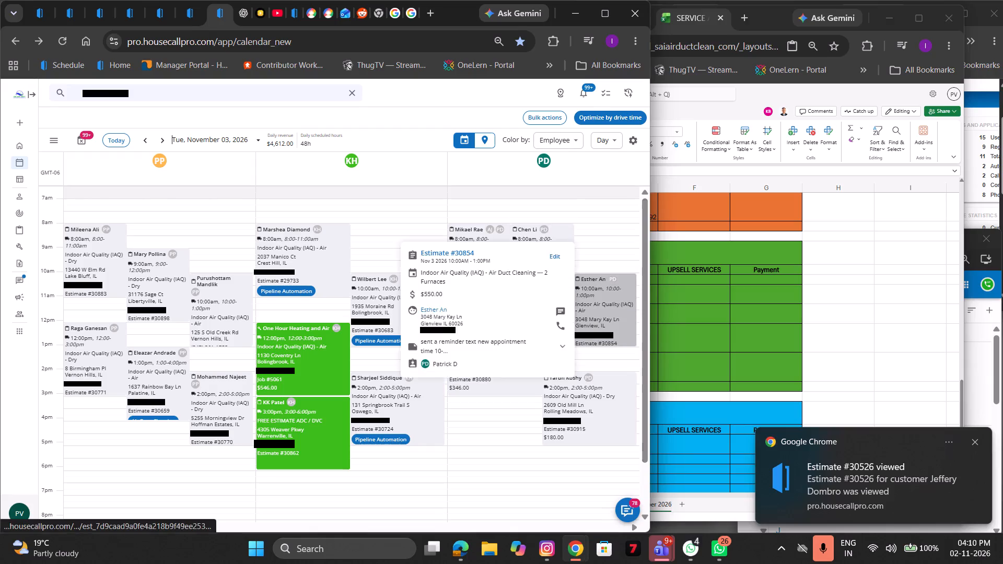
click(693, 325)
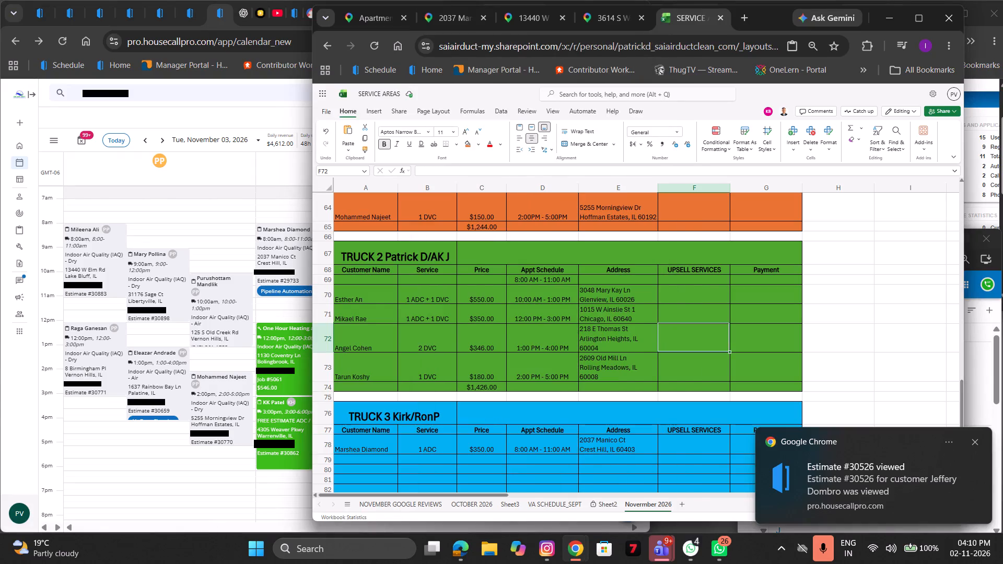
Swap the customer entries in rows 70 and 71 of the TRUCK 2 table, from Customer Name through Address.
drag(360, 297, 401, 298)
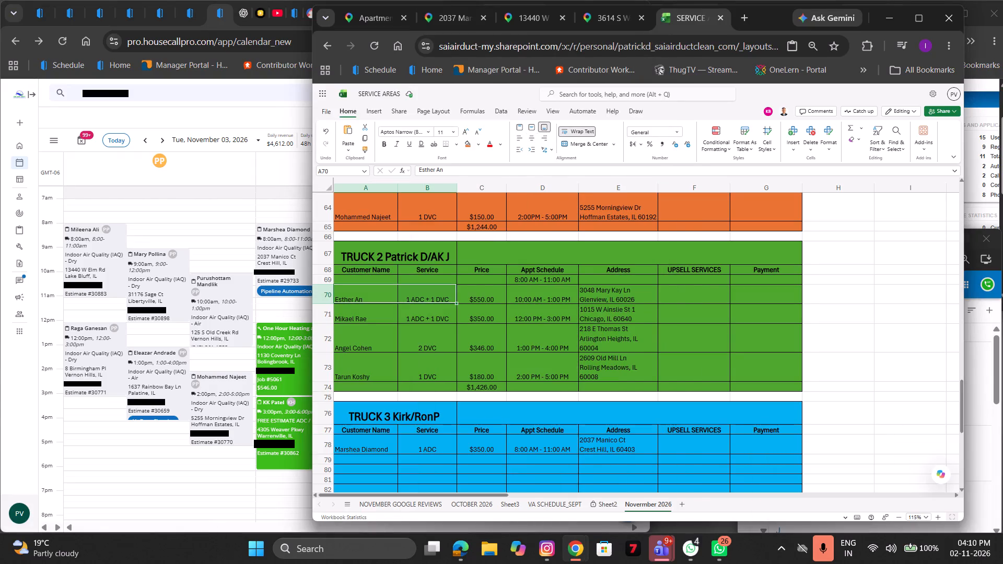
drag(376, 313, 609, 318)
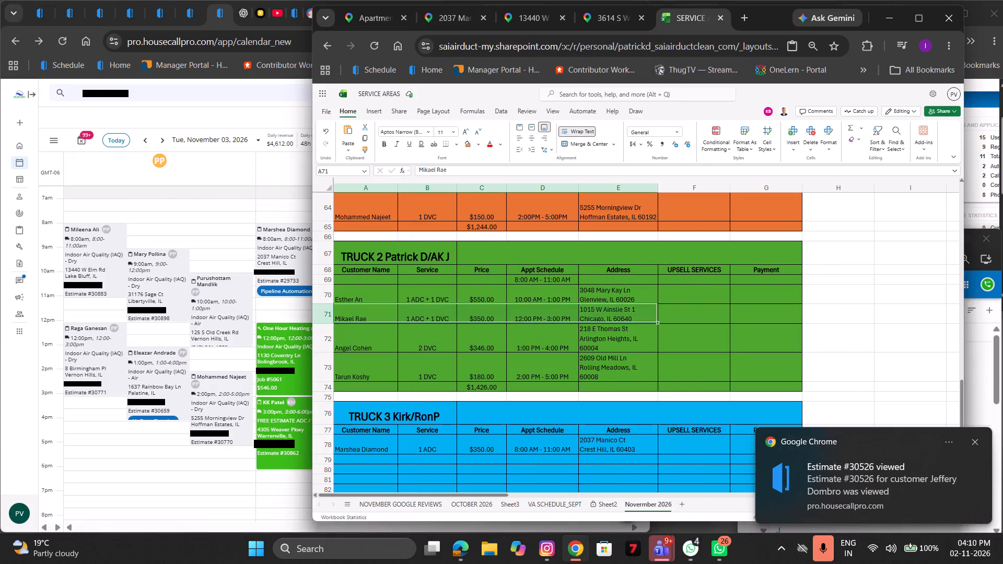
key(ctrl+c)
drag(369, 292, 591, 319)
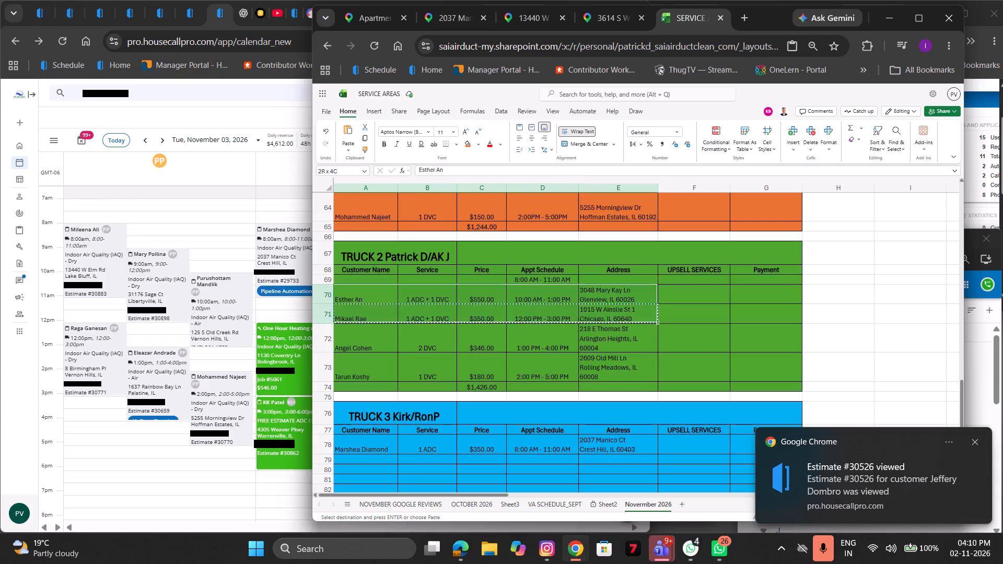
drag(591, 319, 621, 299)
key(ctrl+x)
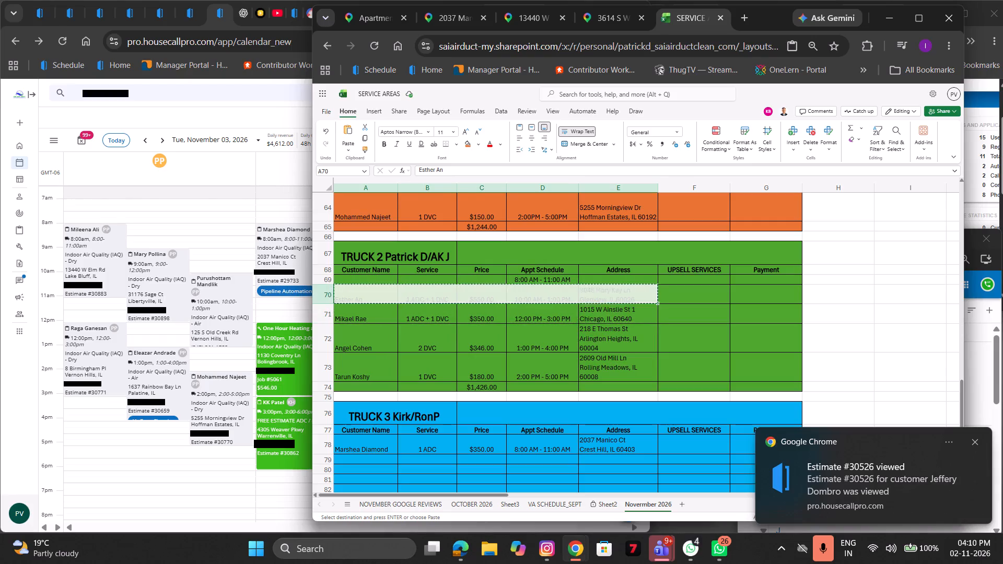
drag(365, 316, 597, 311)
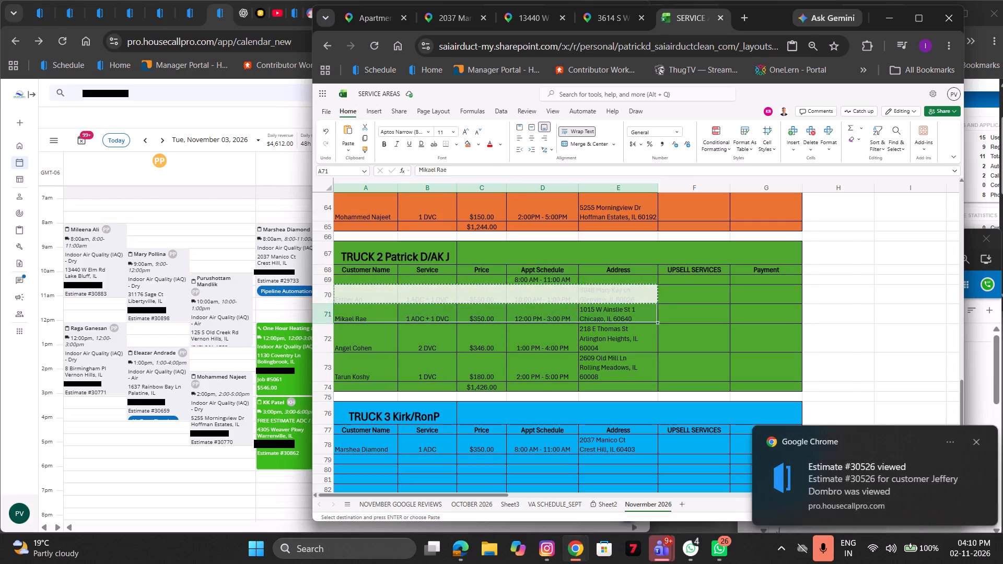
key(ctrl+v)
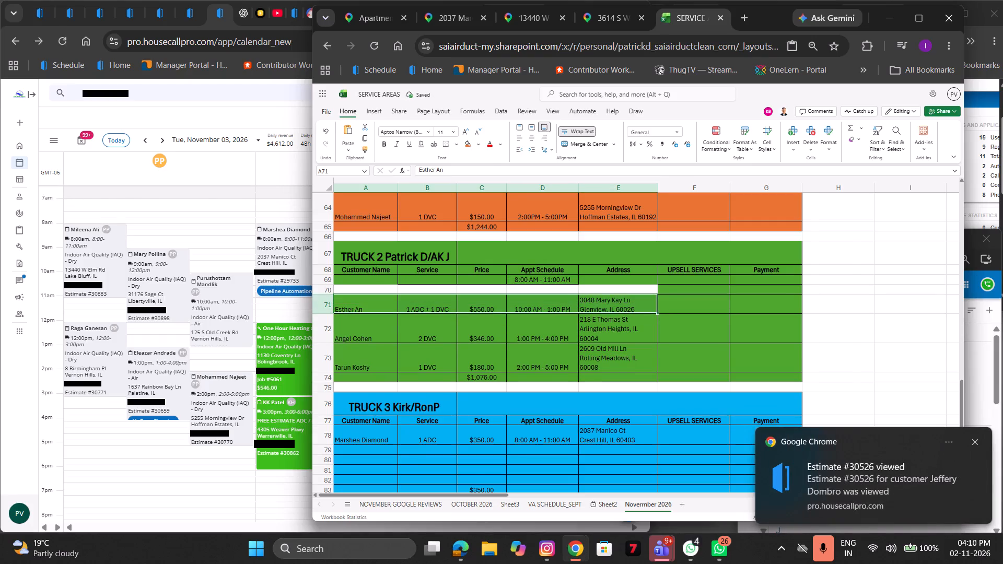
drag(361, 288, 608, 286)
key(super+v)
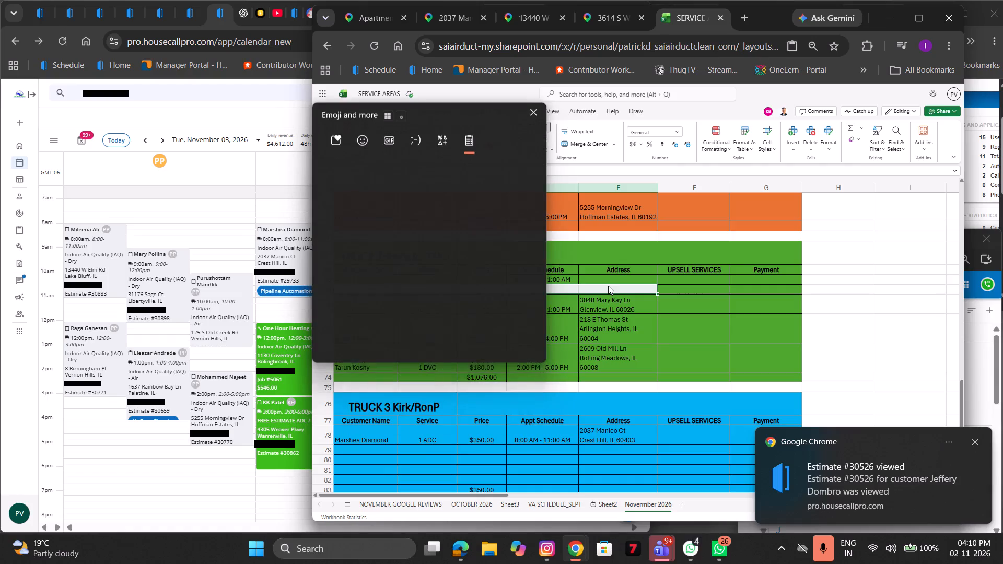
click(400, 281)
key(ctrl+v)
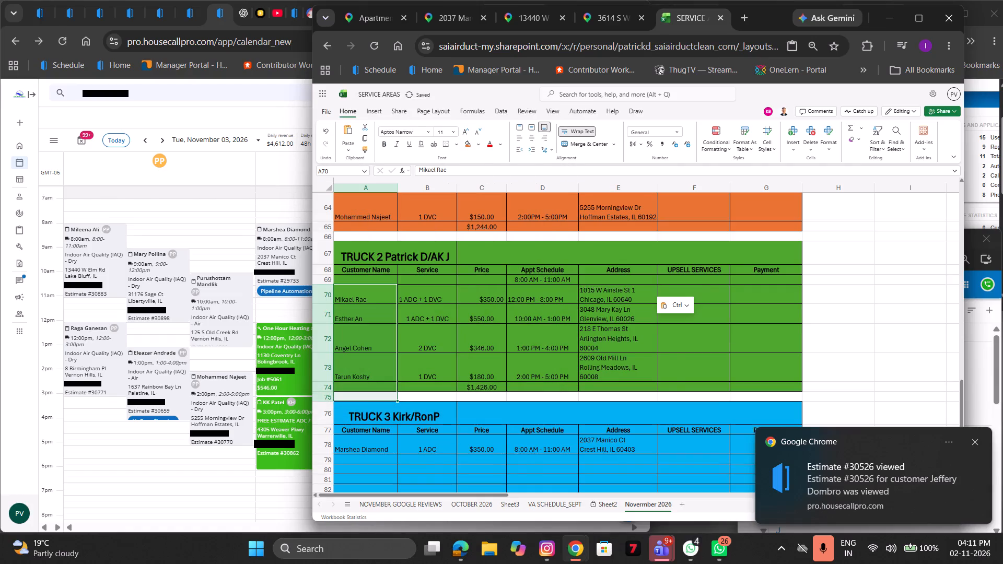
click(439, 315)
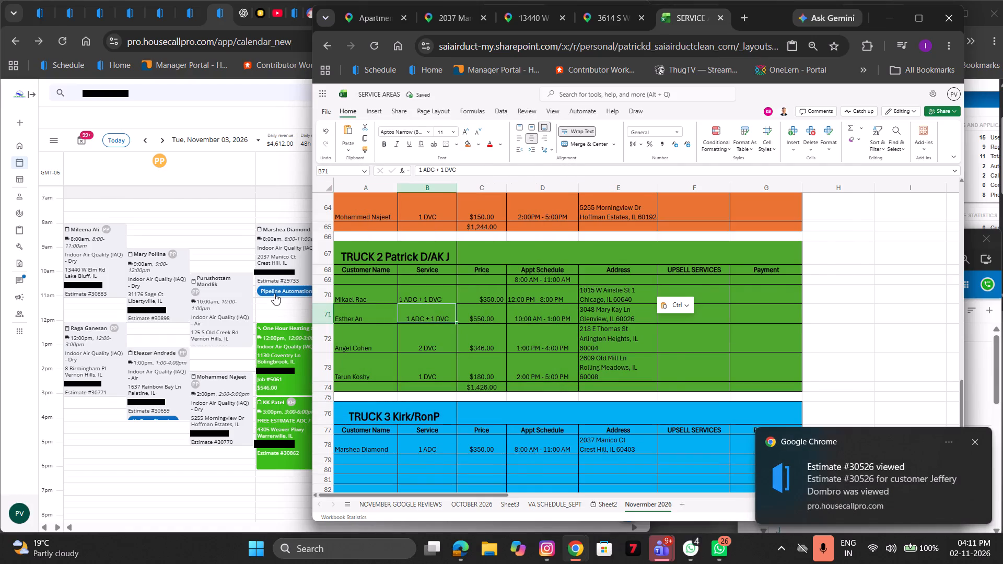
Clear the Appt Schedule cell in the TRUCK 2 table's otherwise empty row 69.
click(554, 279)
key(BackSpace)
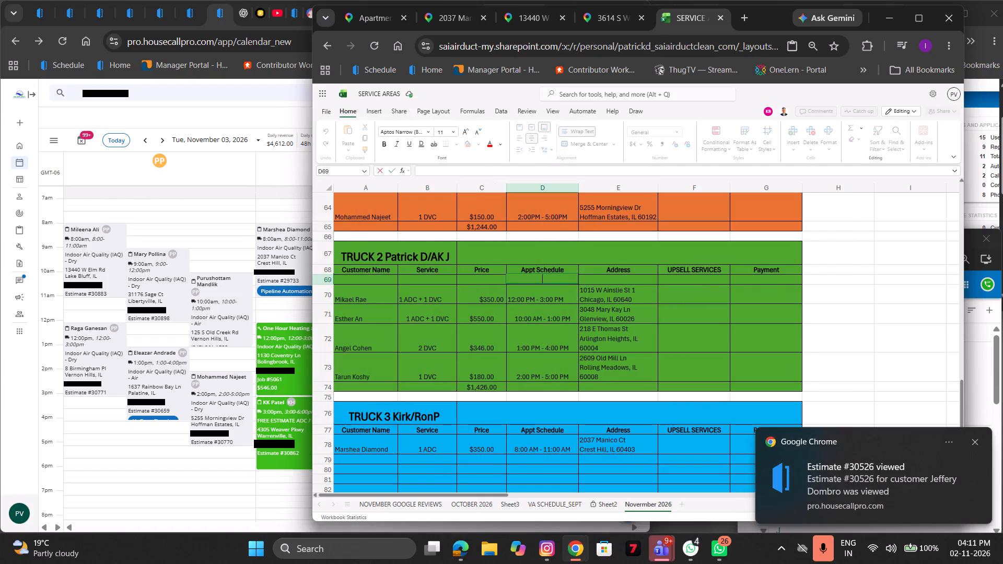
click(290, 127)
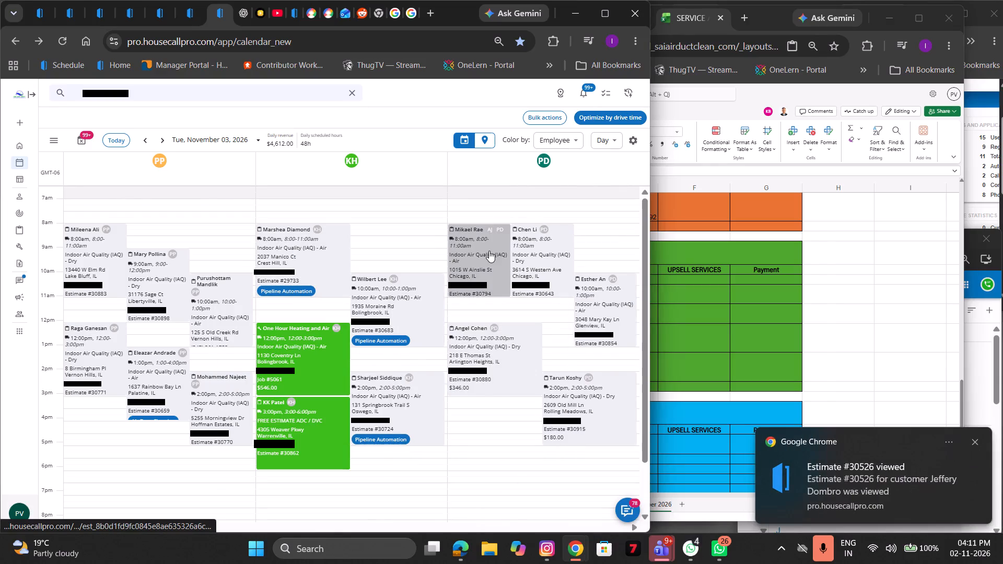
drag(487, 314, 444, 318)
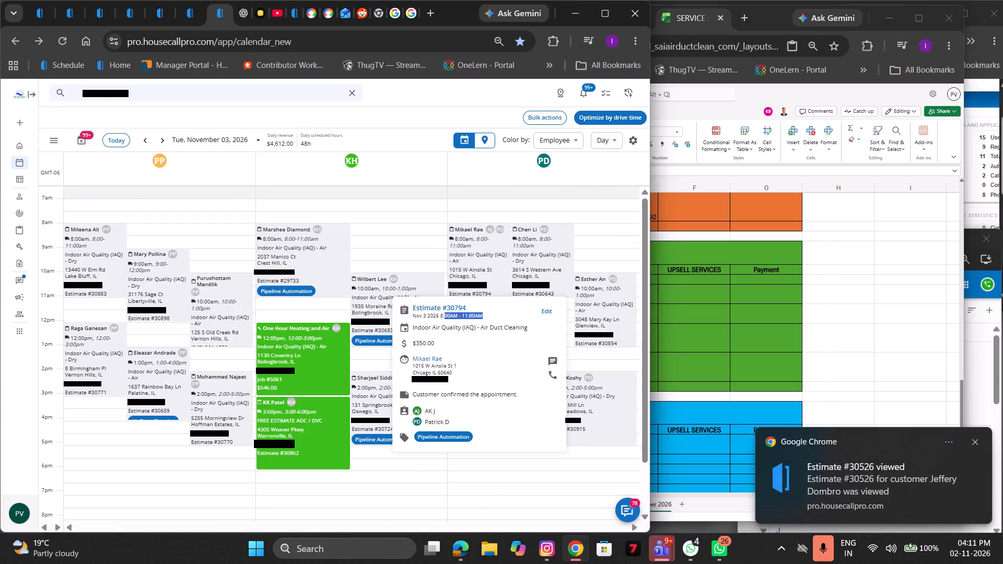
drag(444, 318, 440, 318)
key(ctrl+c)
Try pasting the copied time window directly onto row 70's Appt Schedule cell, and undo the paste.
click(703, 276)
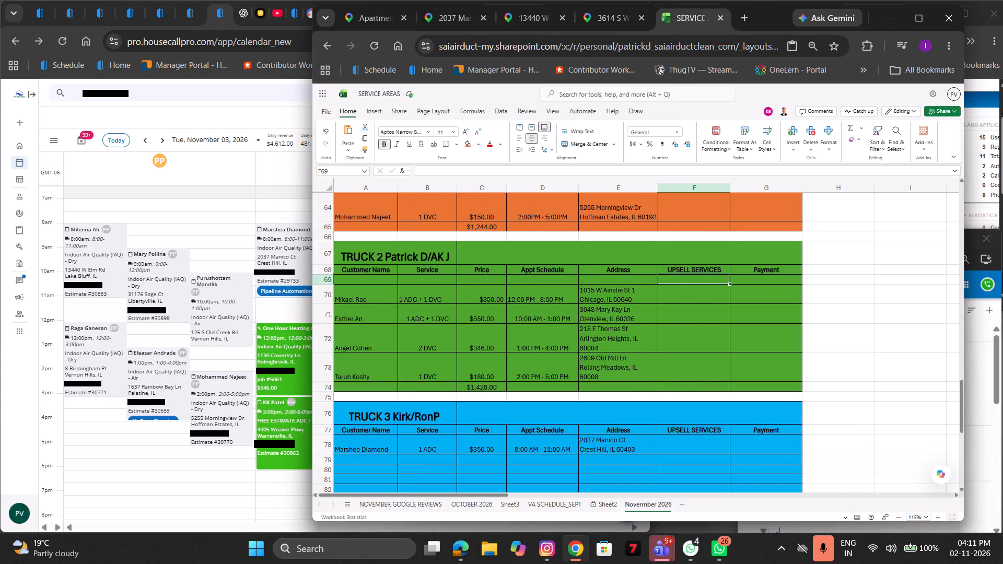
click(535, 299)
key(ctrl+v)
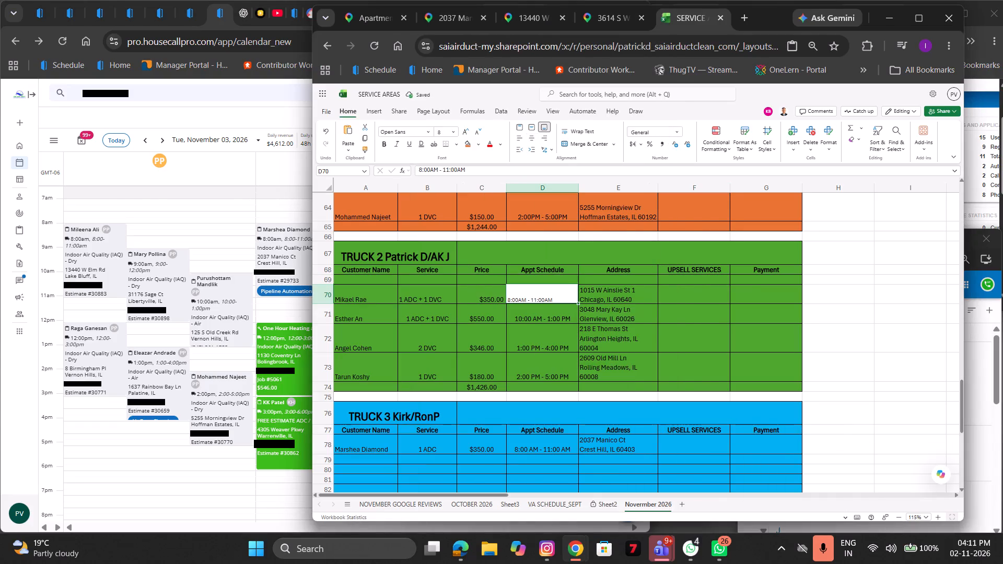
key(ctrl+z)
Replace the text inside row 70's Appt Schedule cell with 8:00AM - 11:00AM, preceded by two spaces, keeping the cell's formatting.
double_click(535, 299)
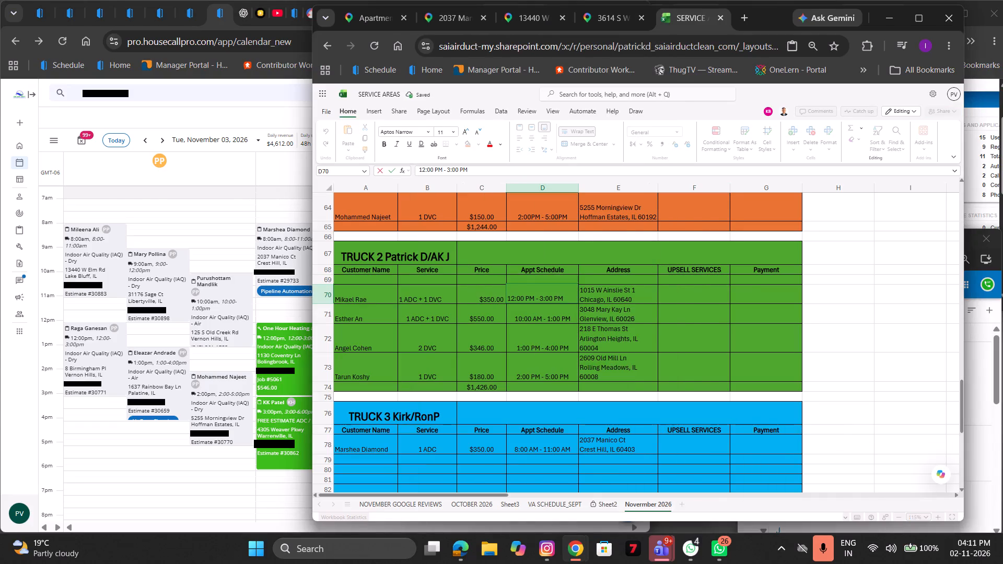
drag(569, 299, 506, 292)
key(ctrl+v)
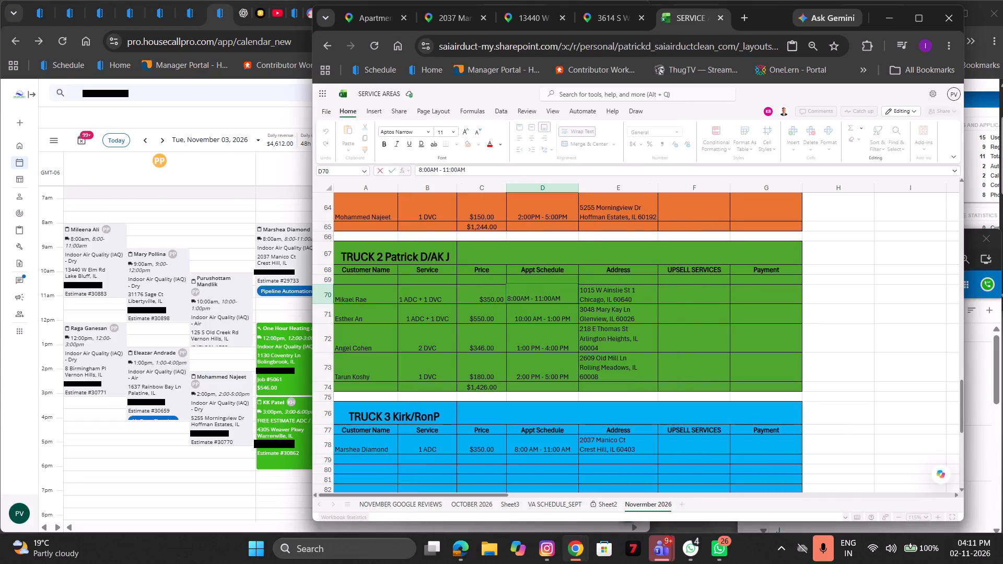
click(508, 297)
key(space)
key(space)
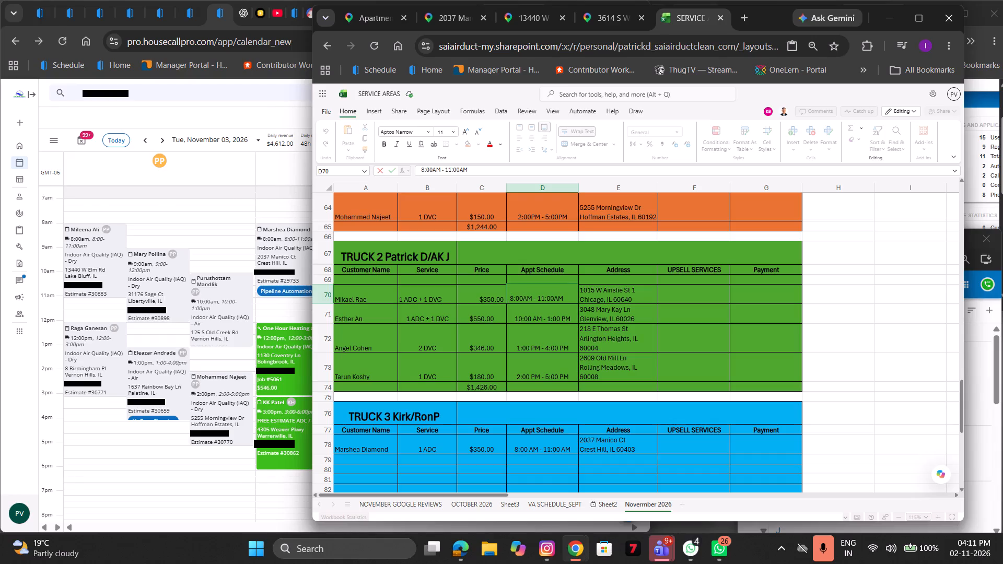
double_click(503, 301)
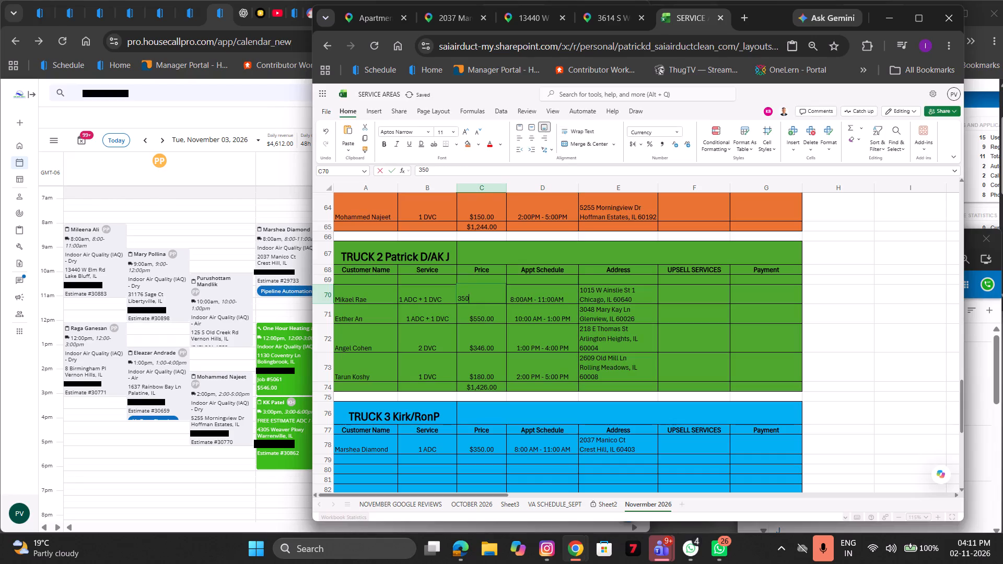
click(571, 309)
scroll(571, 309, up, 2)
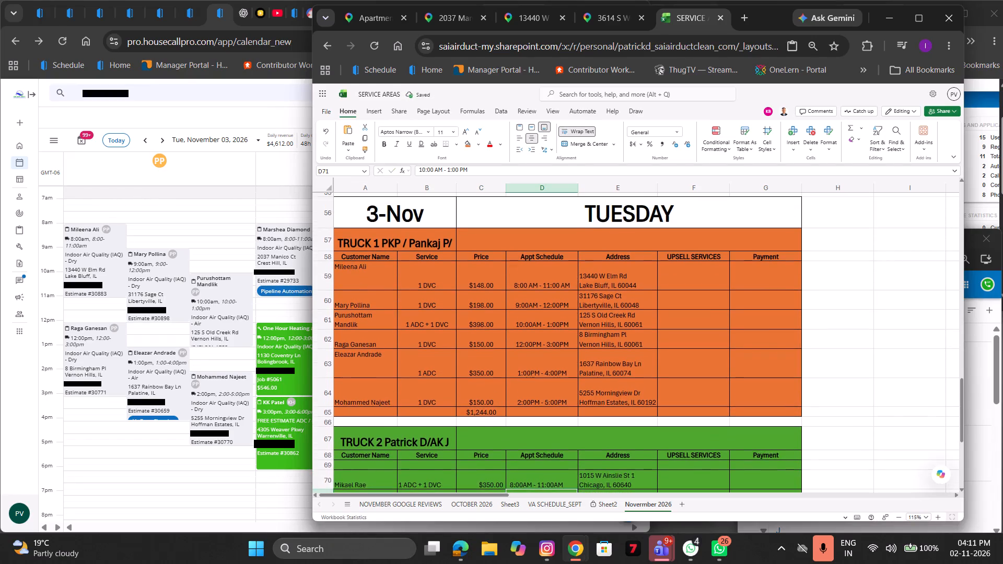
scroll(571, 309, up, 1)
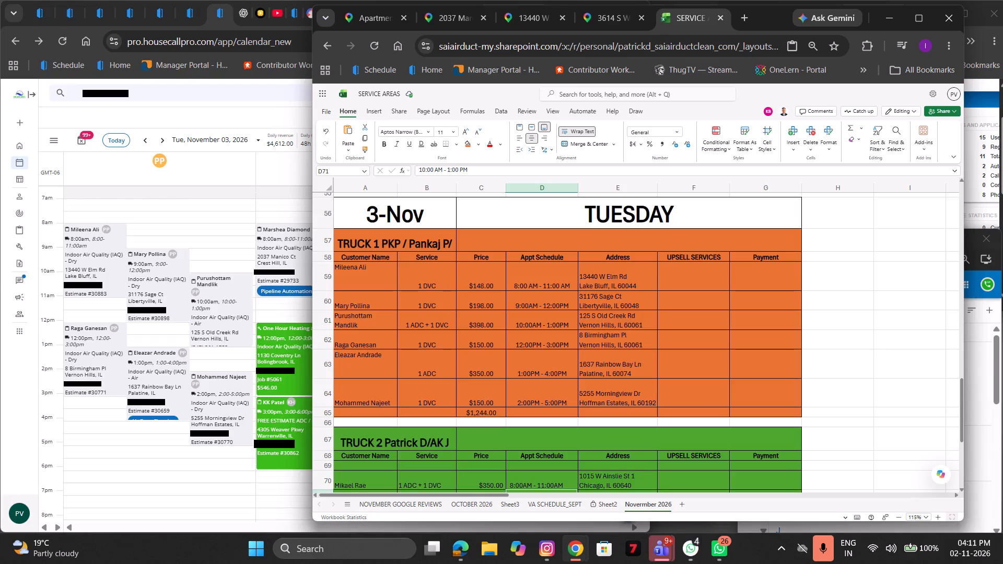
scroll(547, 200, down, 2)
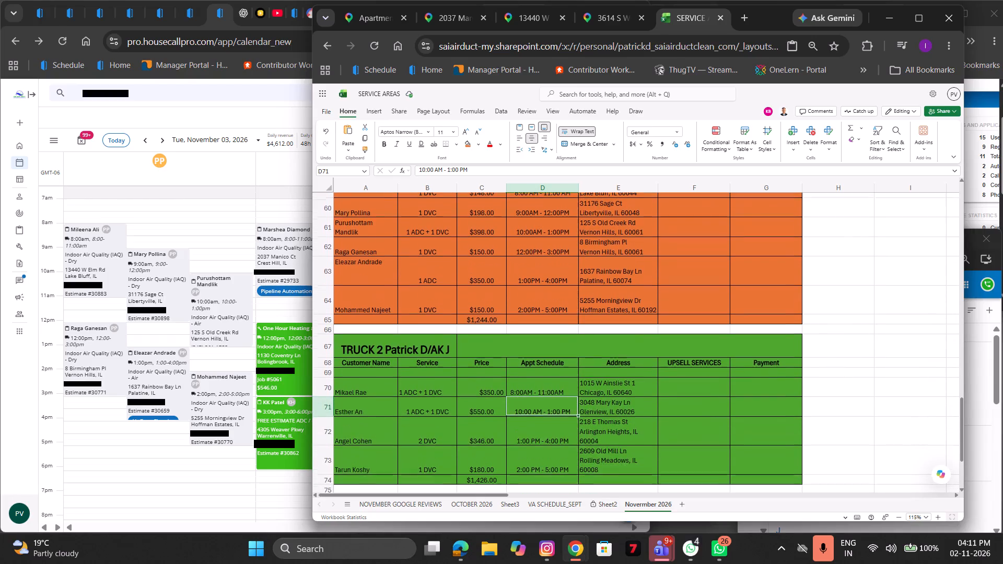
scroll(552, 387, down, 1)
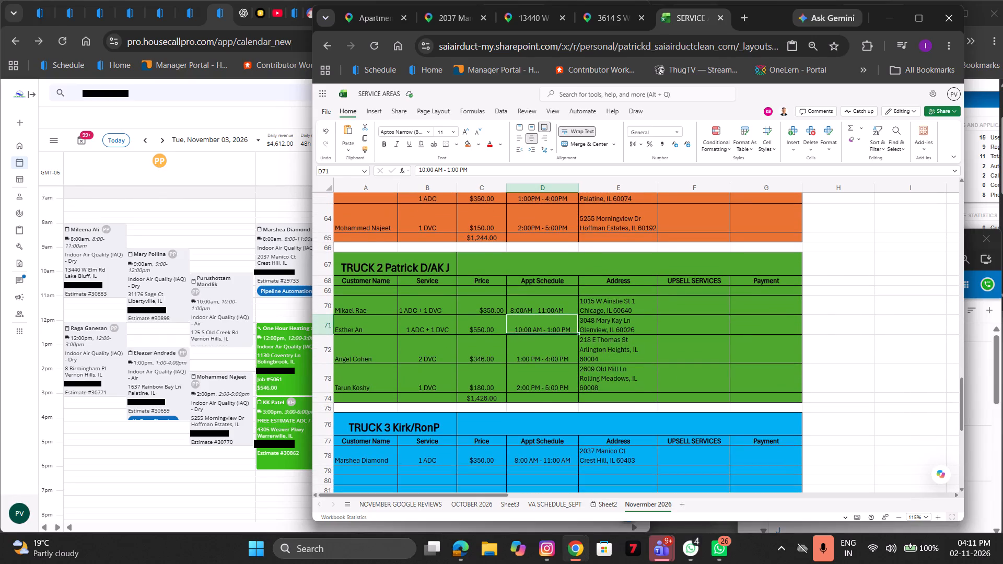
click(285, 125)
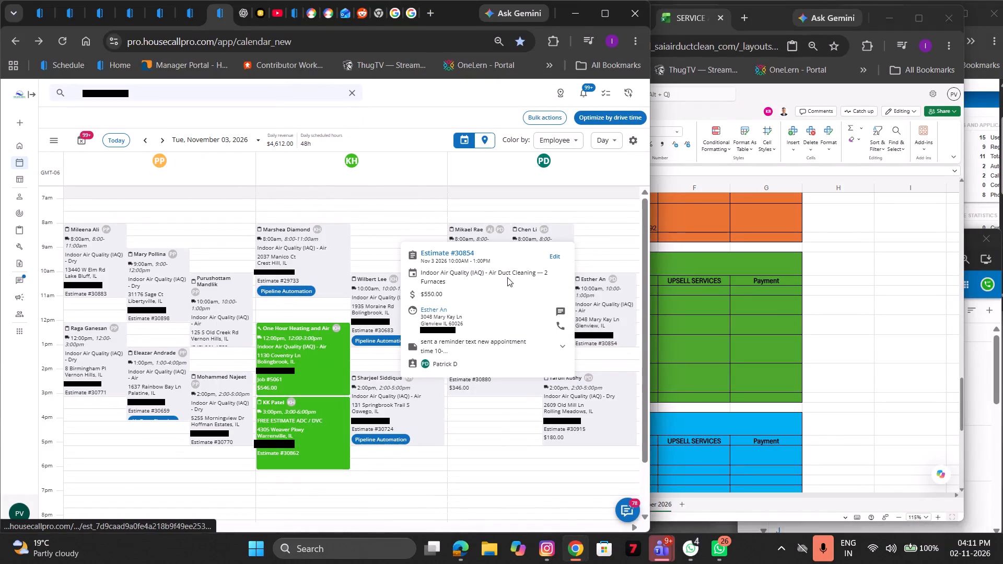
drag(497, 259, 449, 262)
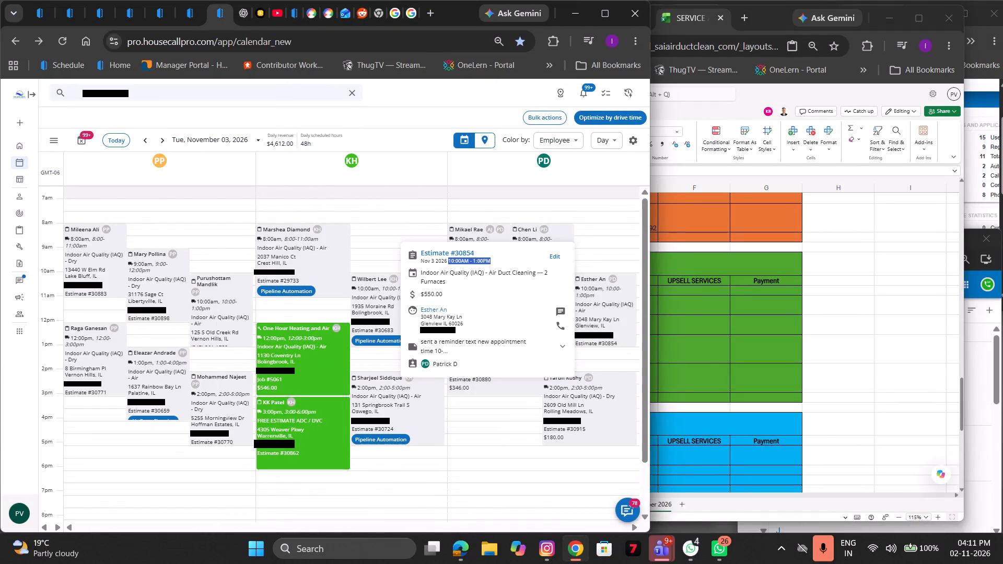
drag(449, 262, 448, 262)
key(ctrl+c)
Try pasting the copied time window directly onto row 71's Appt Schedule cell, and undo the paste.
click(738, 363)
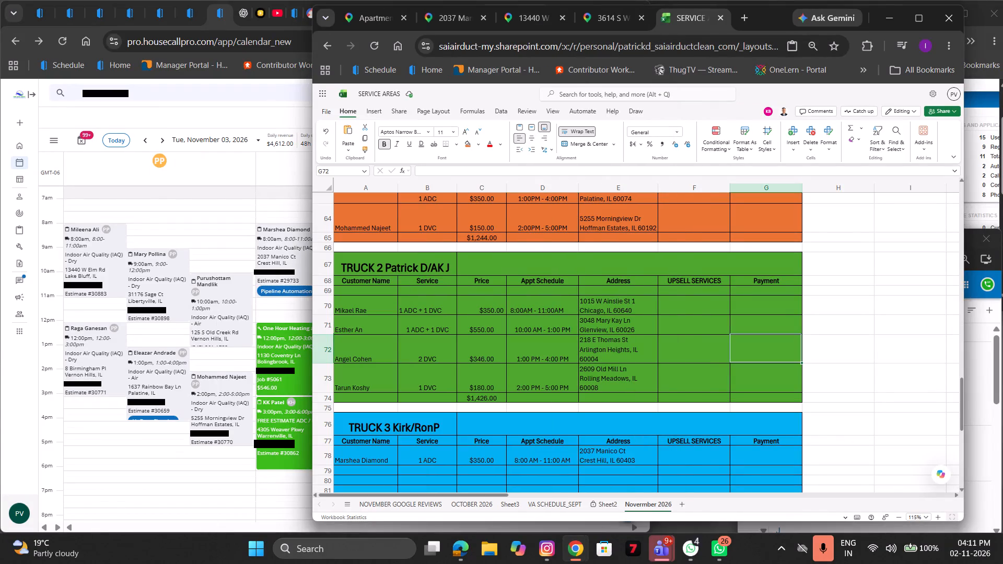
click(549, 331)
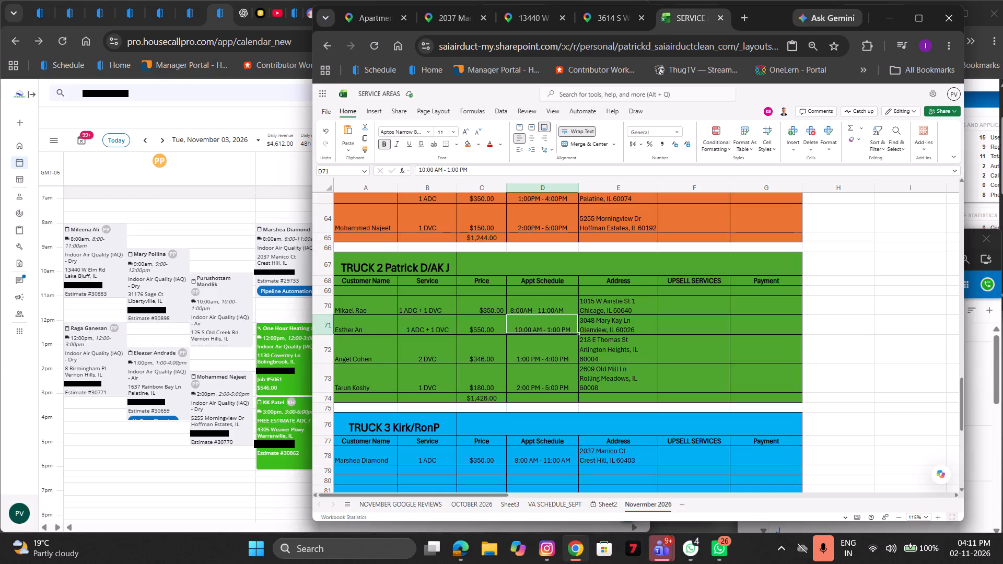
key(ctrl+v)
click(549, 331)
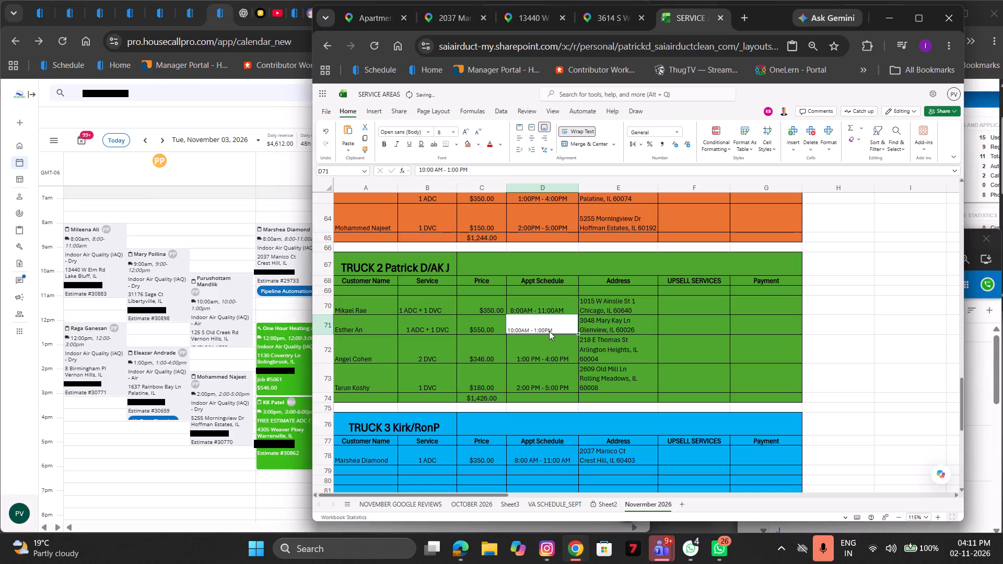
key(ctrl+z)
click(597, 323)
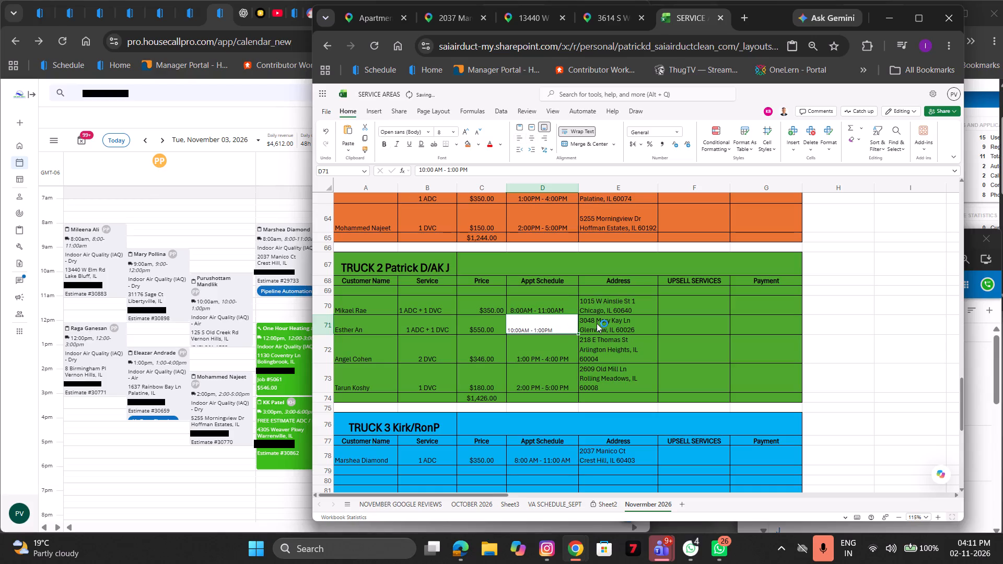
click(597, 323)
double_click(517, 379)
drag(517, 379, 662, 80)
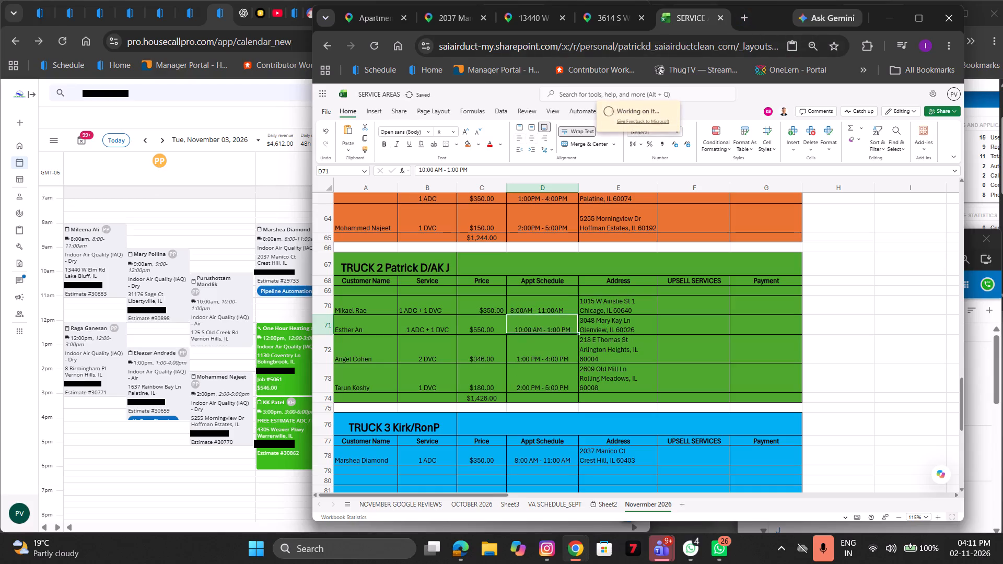
Add four more leading spaces to row 70's Appt Schedule text to line it up with the rows below.
click(553, 298)
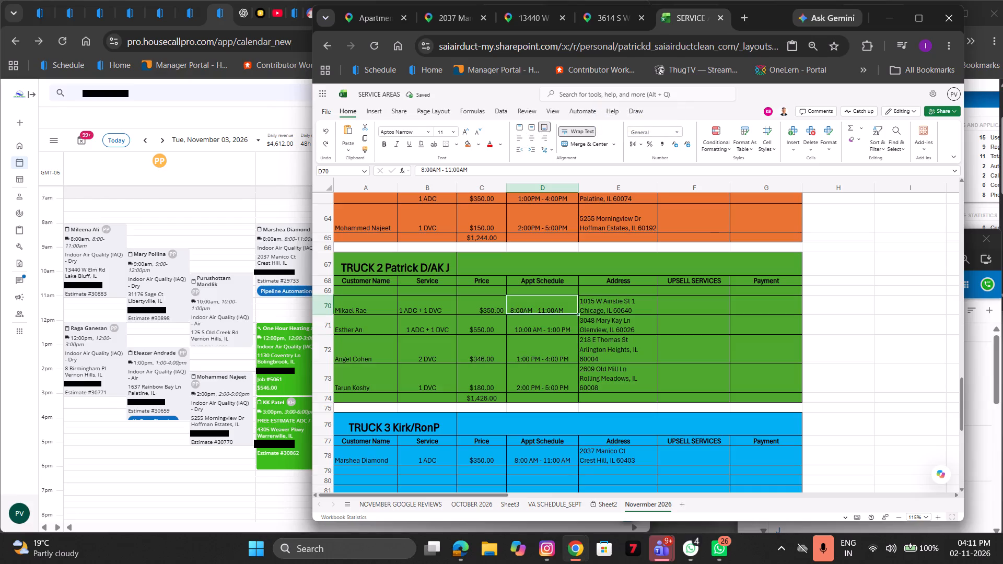
click(521, 307)
double_click(515, 306)
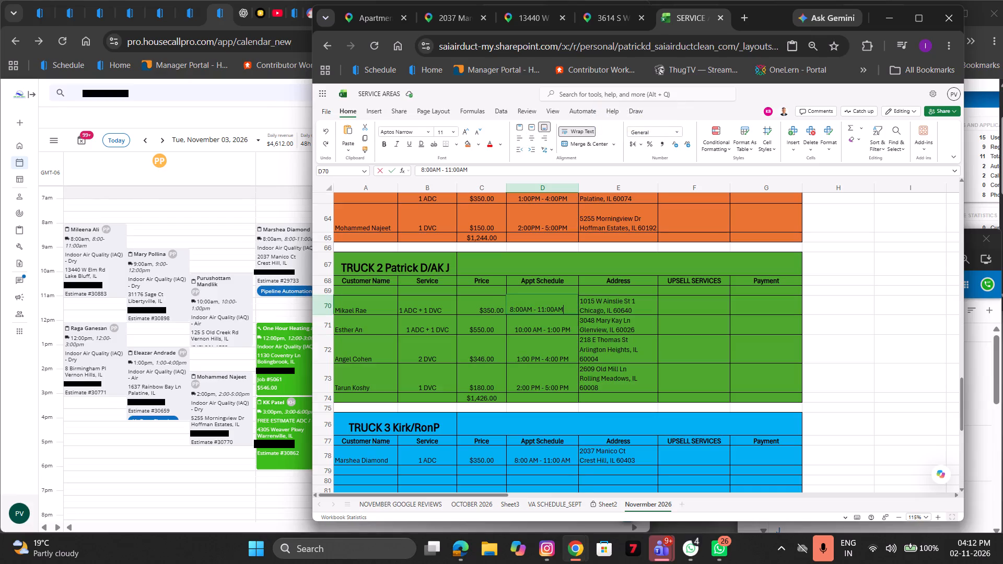
click(508, 310)
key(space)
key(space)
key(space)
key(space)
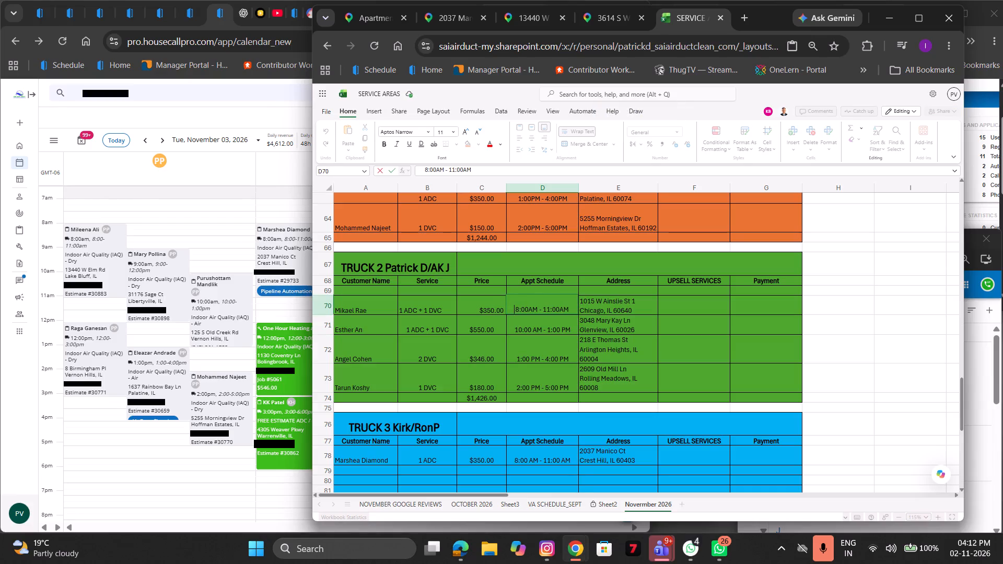
click(635, 303)
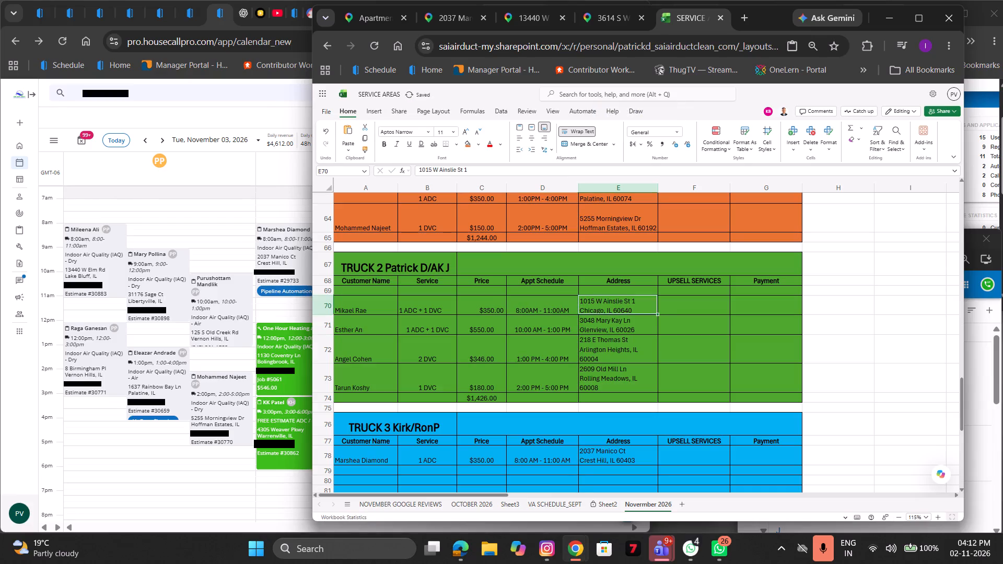
click(282, 121)
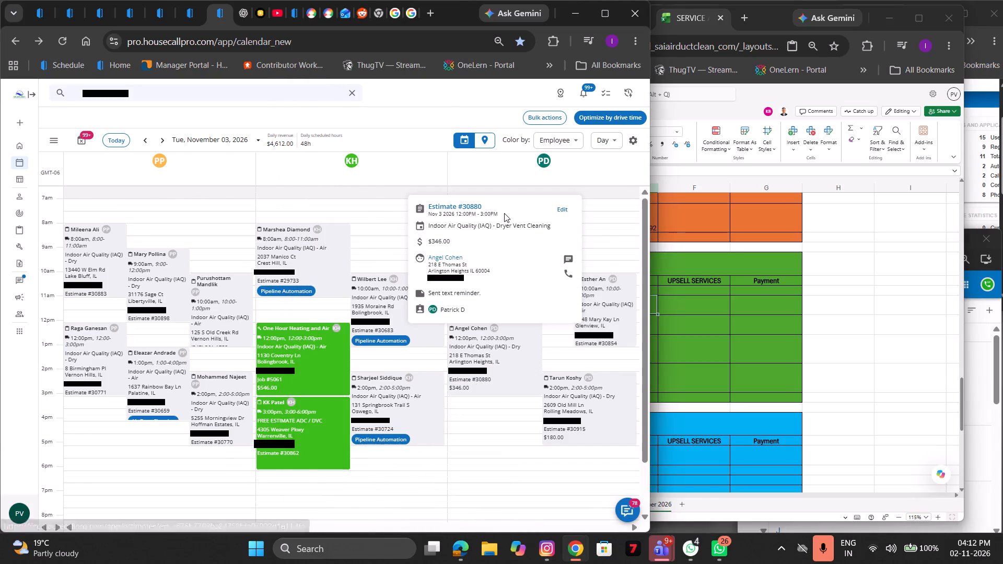
drag(504, 213, 456, 217)
key(ctrl+c)
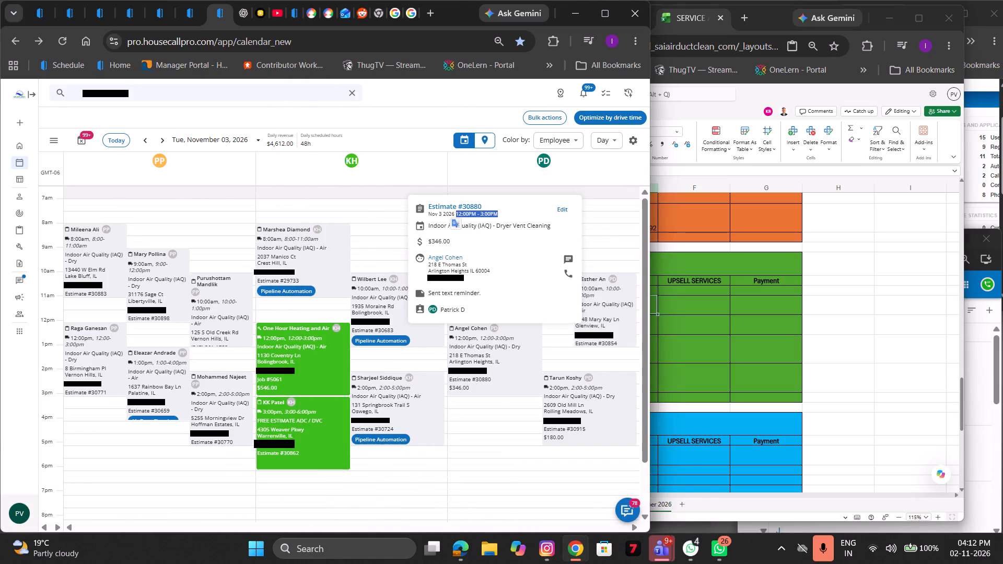
Replace row 72's Appt Schedule text in the TRUCK 2 table with the copied 12:00PM - 3:00PM window.
click(734, 105)
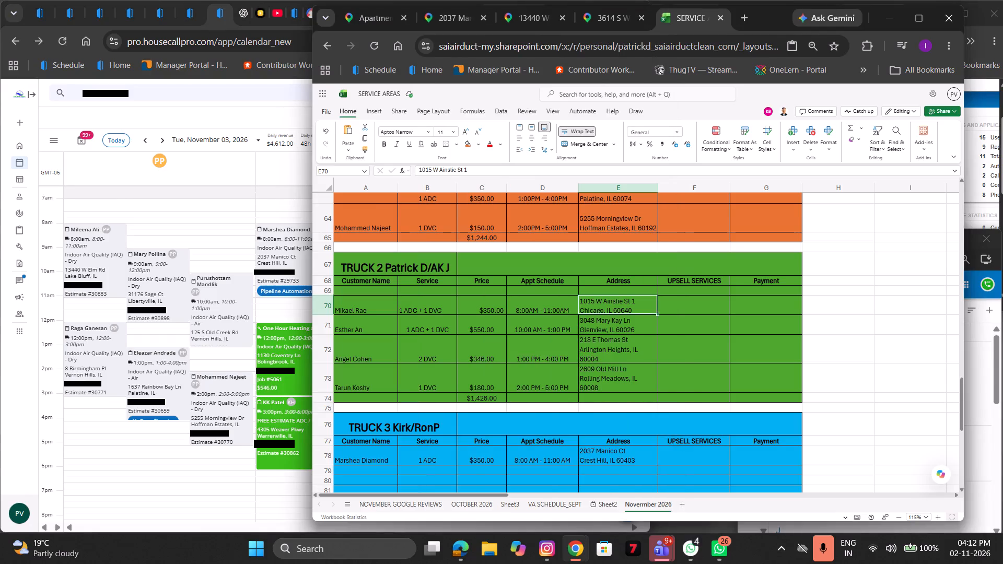
click(561, 355)
double_click(561, 355)
drag(567, 355, 496, 357)
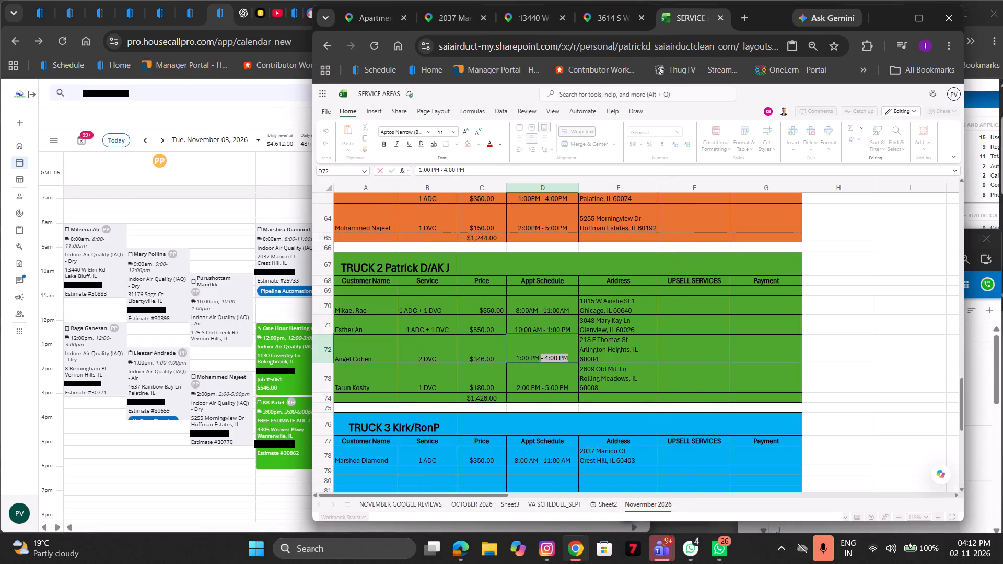
drag(496, 357, 494, 358)
key(ctrl+v)
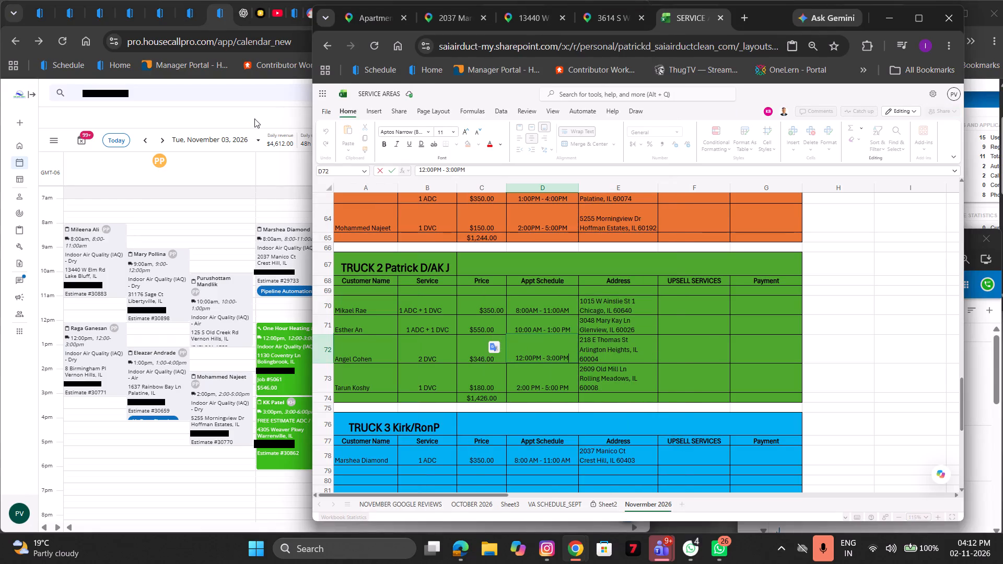
click(254, 119)
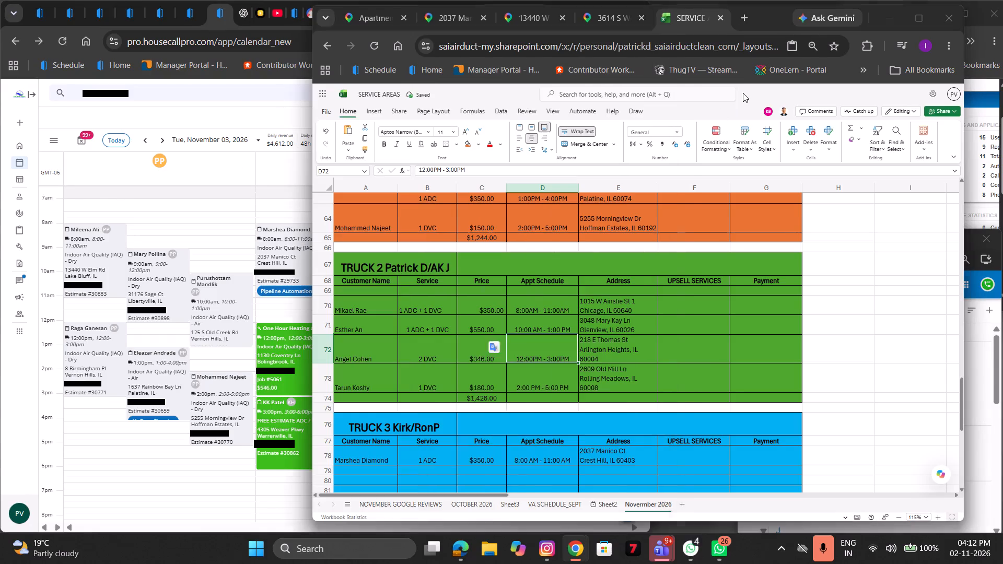
click(743, 93)
scroll(627, 391, down, 1)
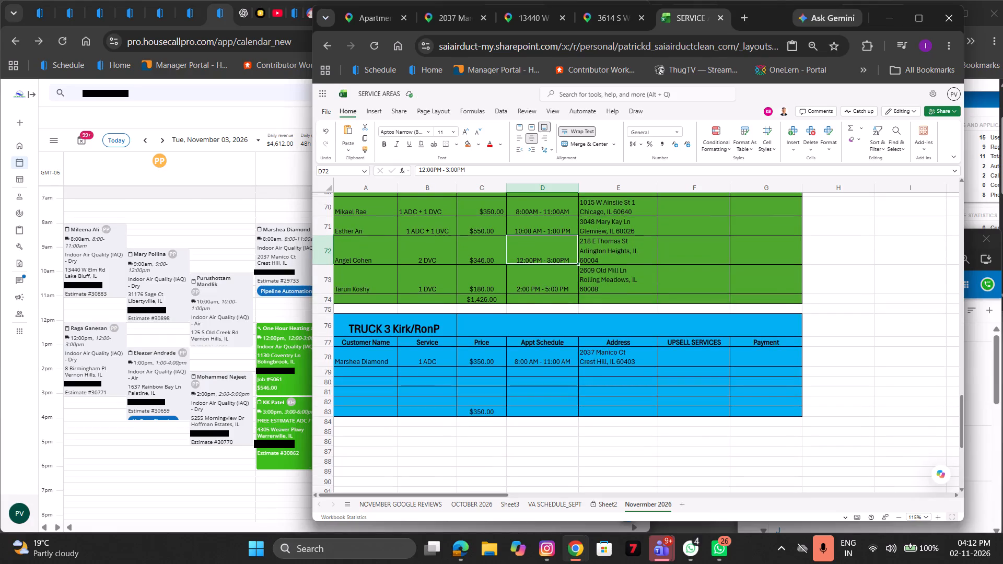
click(610, 314)
click(488, 362)
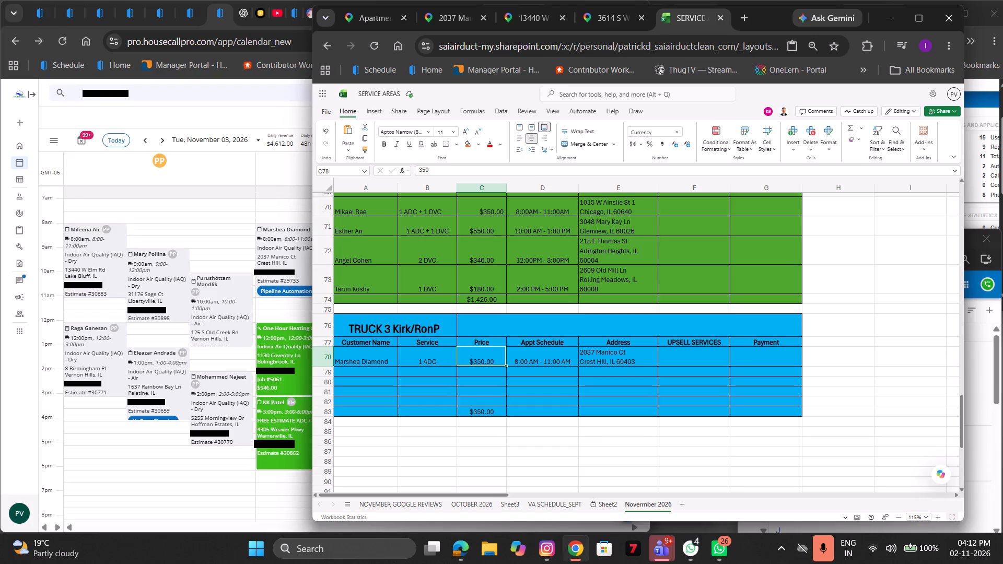
click(251, 131)
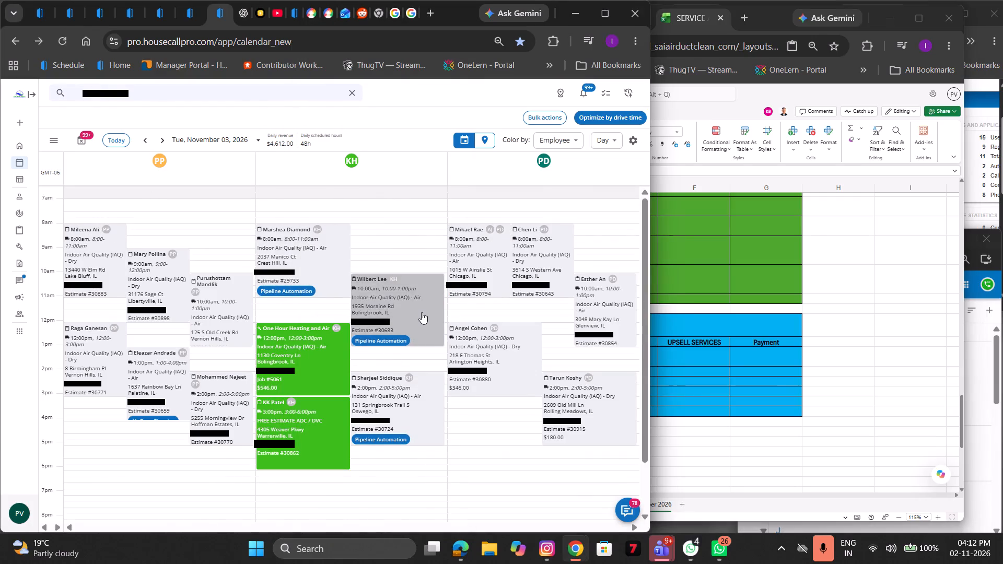
click(422, 312)
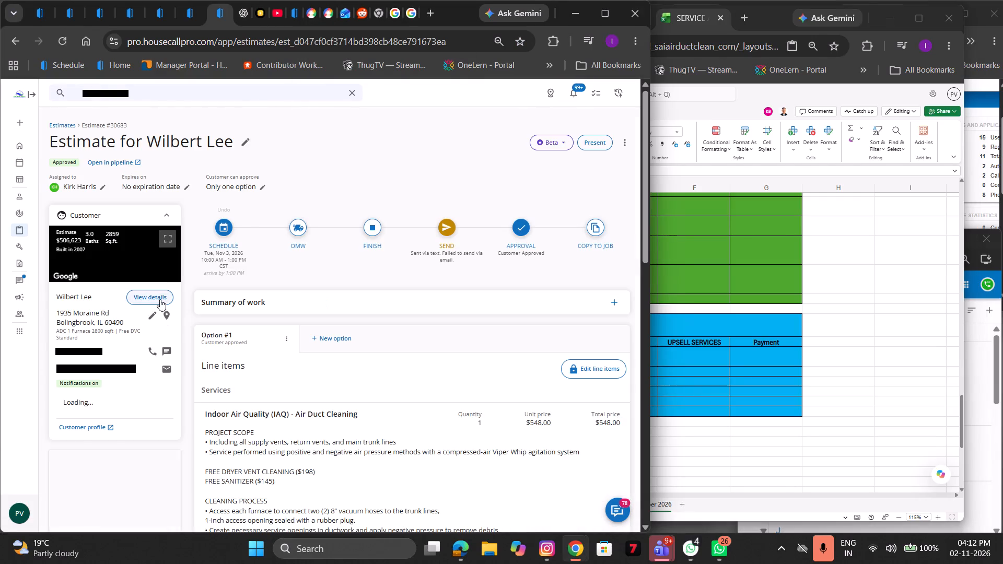
click(104, 347)
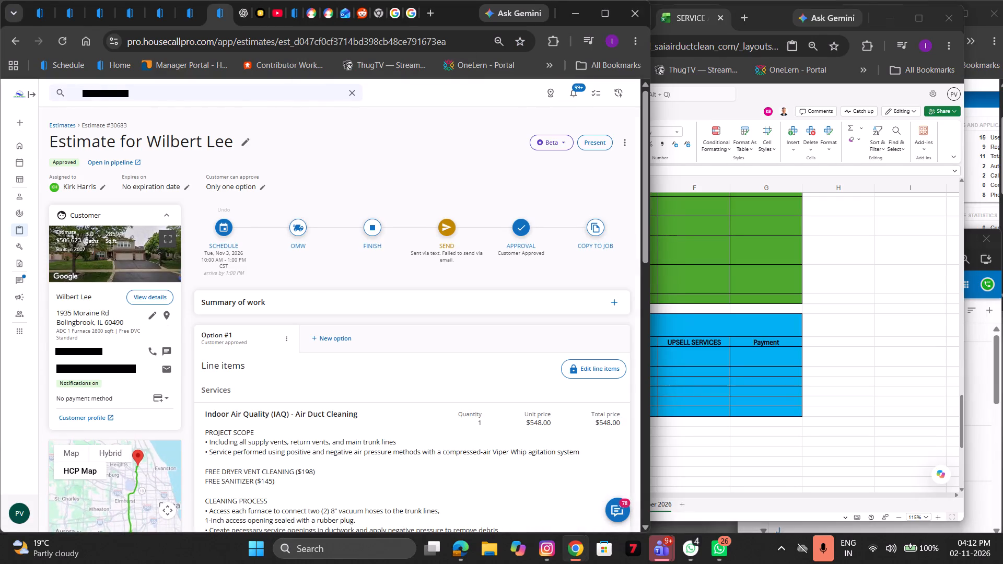
triple_click(57, 349)
key(ctrl+c)
scroll(216, 328, down, 2)
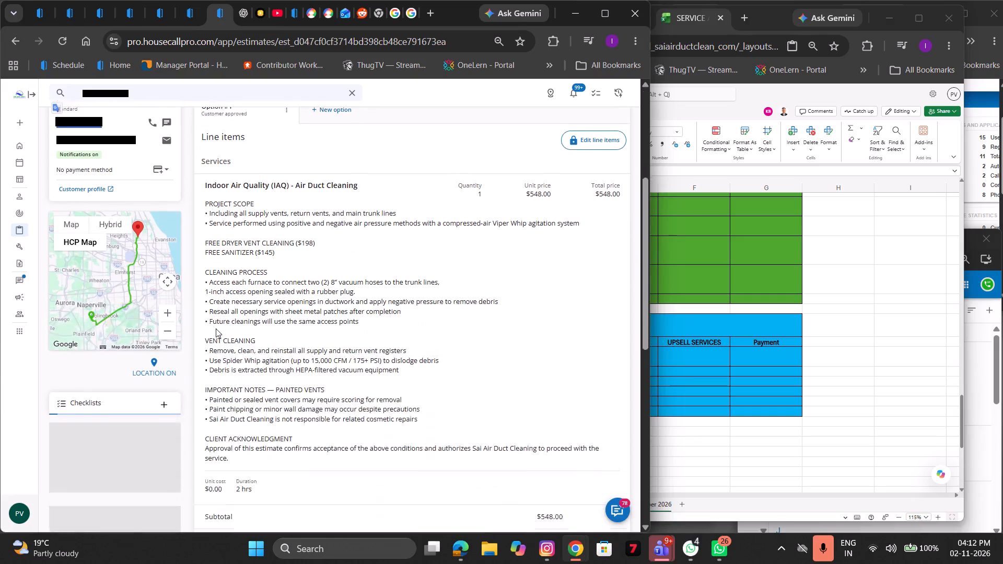
scroll(216, 328, down, 2)
scroll(216, 328, up, 1)
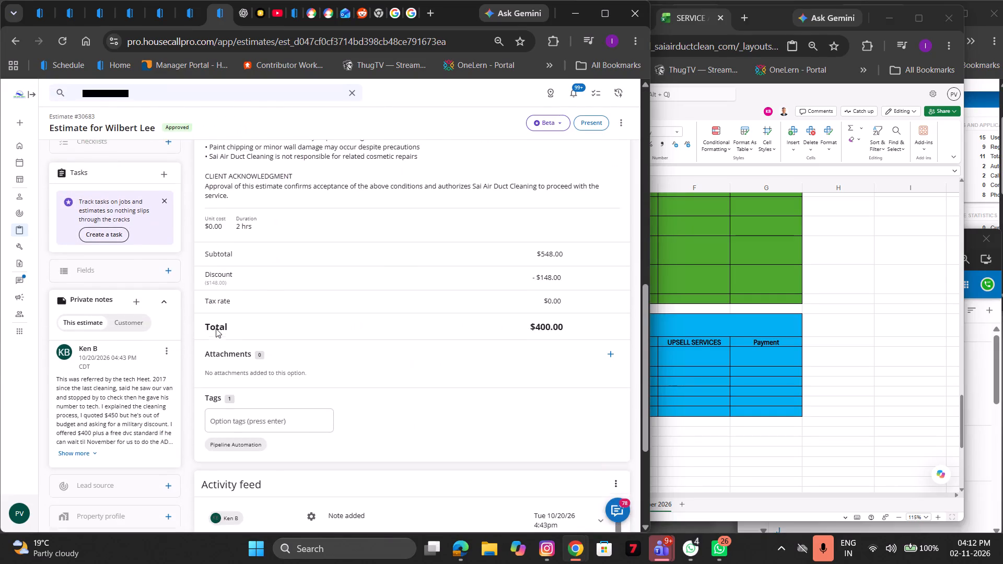
scroll(216, 328, up, 3)
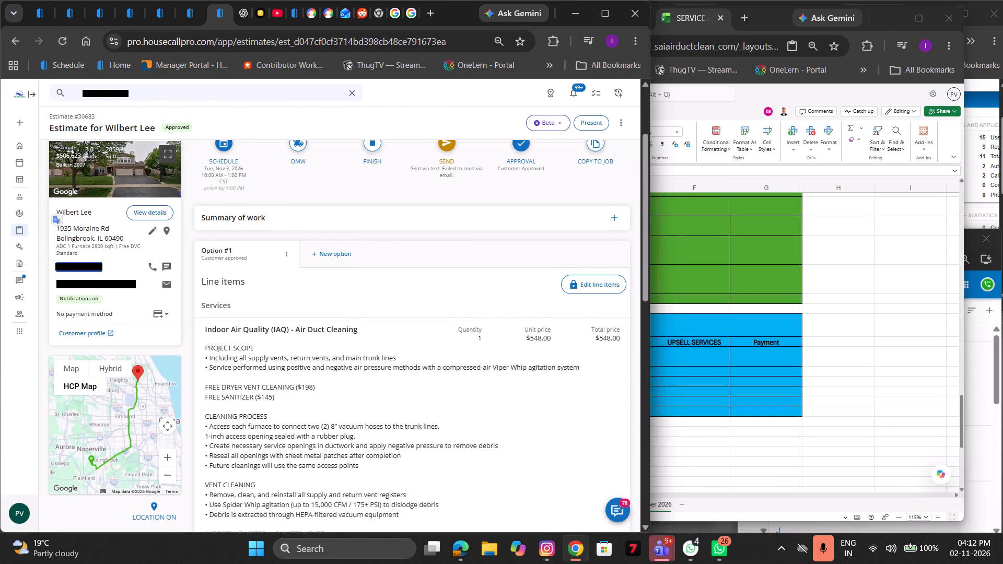
drag(96, 211, 56, 218)
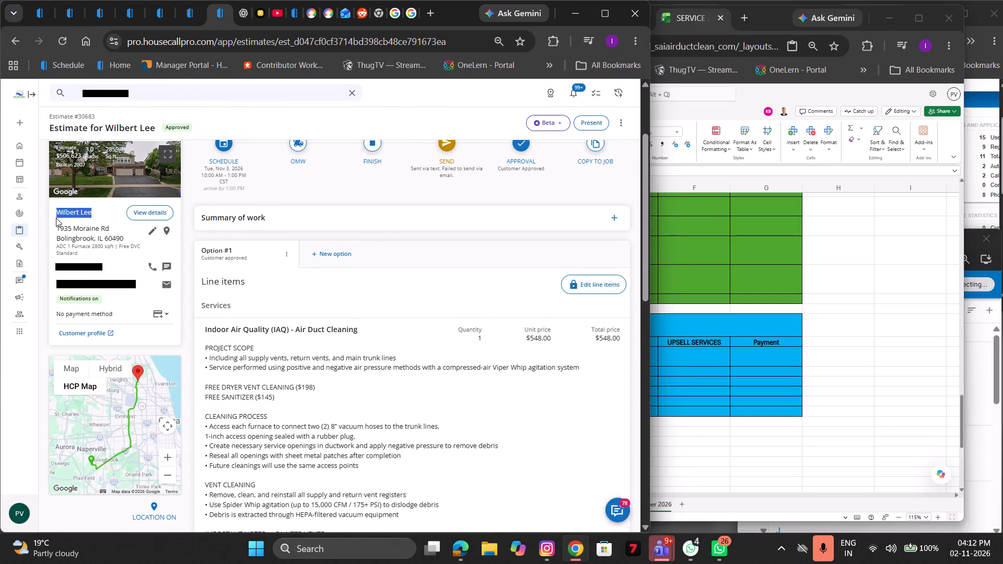
drag(56, 218, 55, 218)
key(ctrl+c)
drag(125, 237, 89, 228)
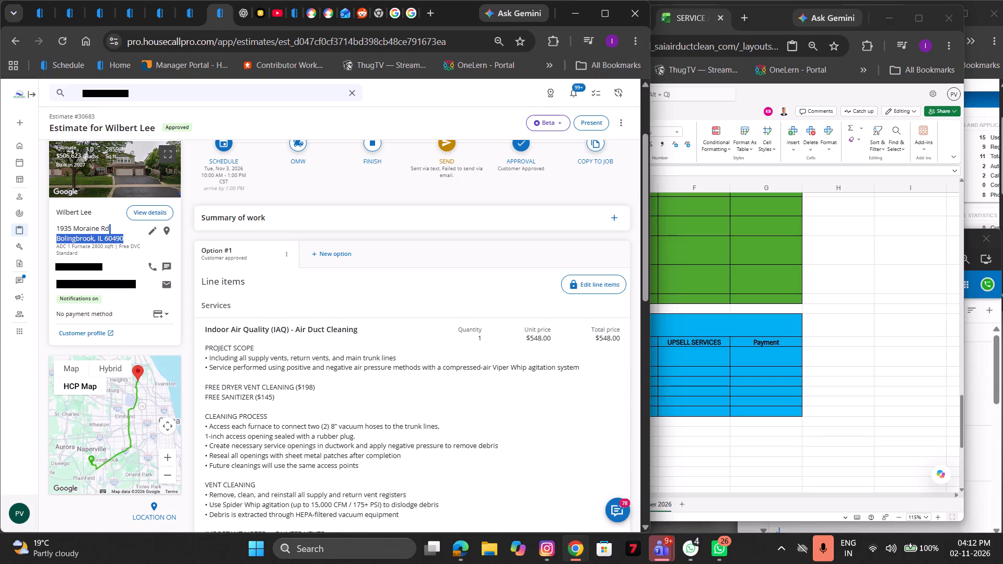
drag(89, 228, 54, 230)
key(ctrl+c)
Enter estimate #30683's total of $400 as the Price in row 79 of the TRUCK 3 table.
scroll(54, 230, right, 1)
scroll(389, 389, down, 2)
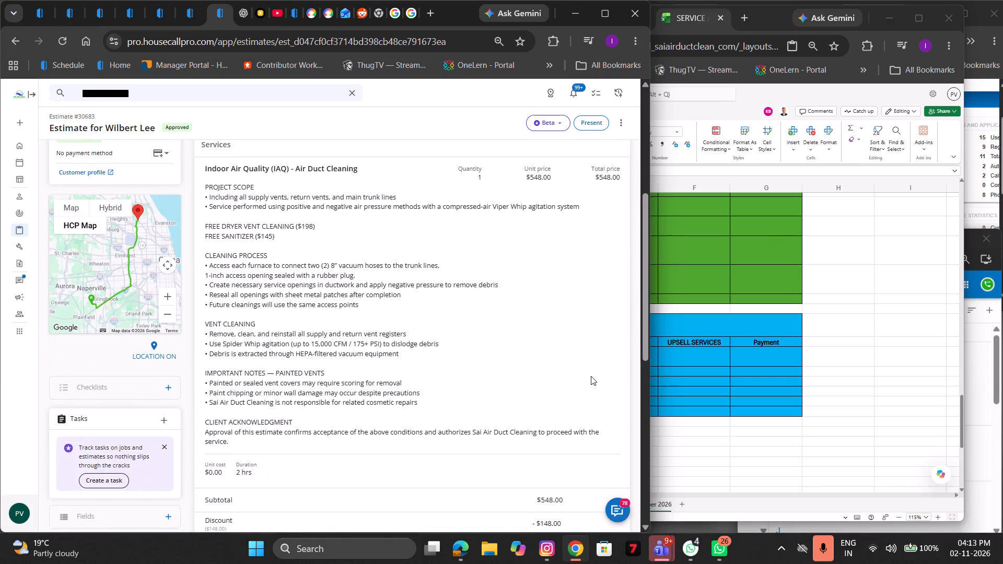
scroll(591, 376, down, 1)
click(721, 304)
scroll(721, 304, up, 1)
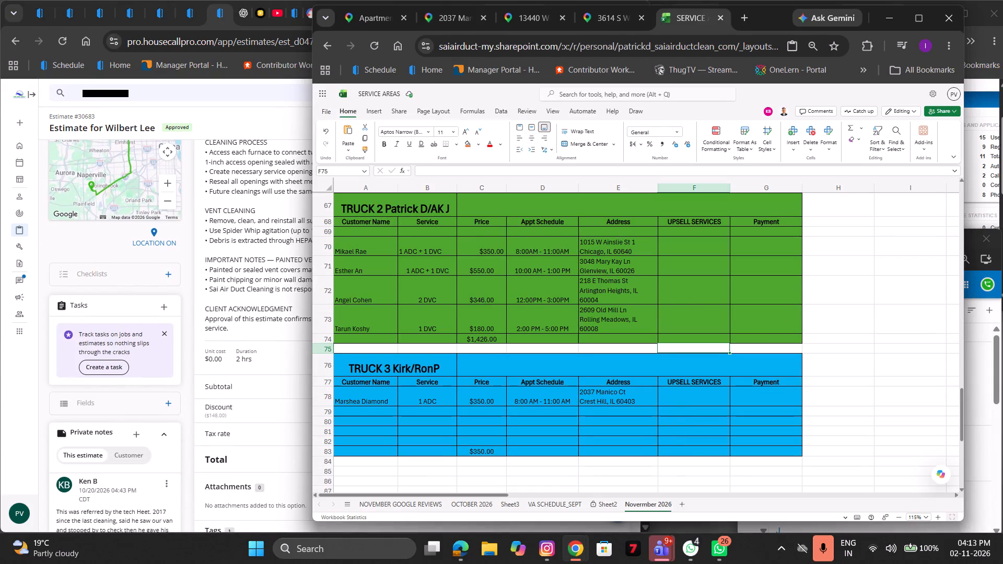
click(498, 412)
key(super+v)
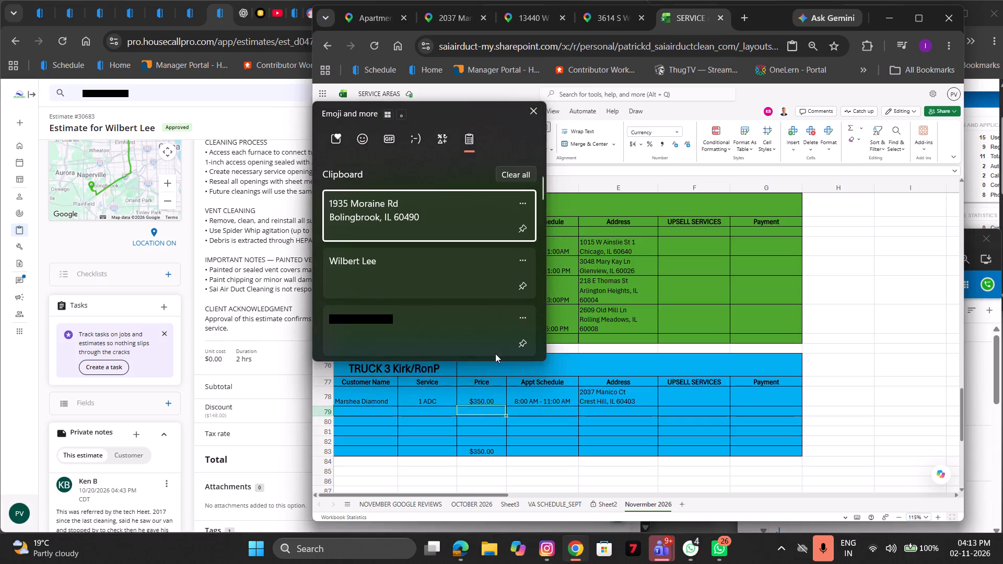
scroll(455, 324, down, 1)
scroll(455, 324, up, 1)
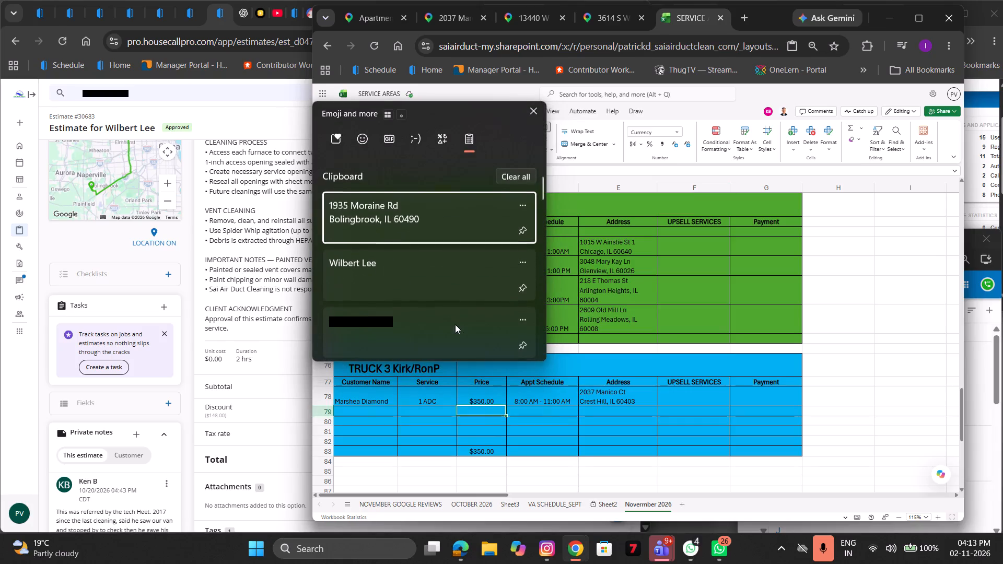
triple_click(481, 410)
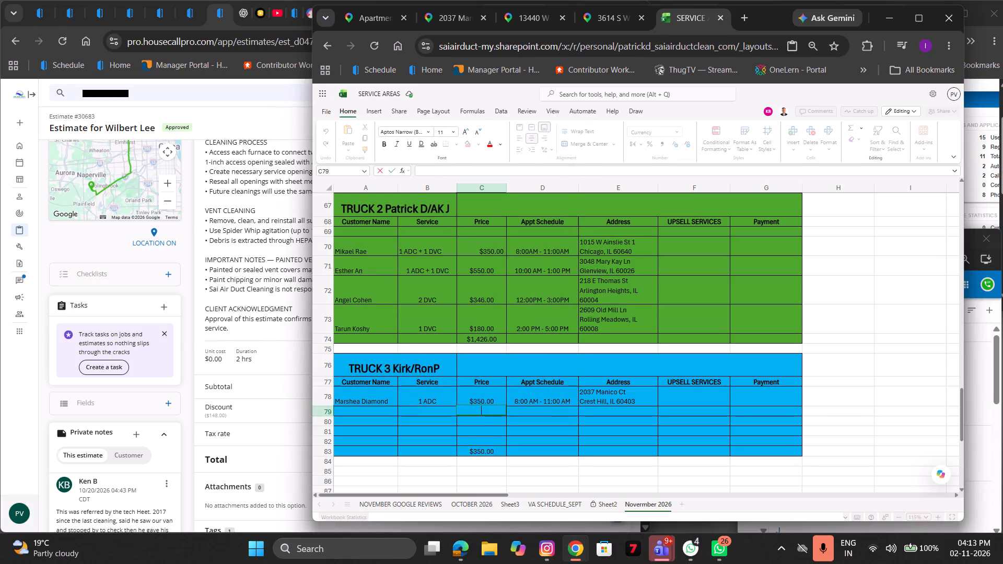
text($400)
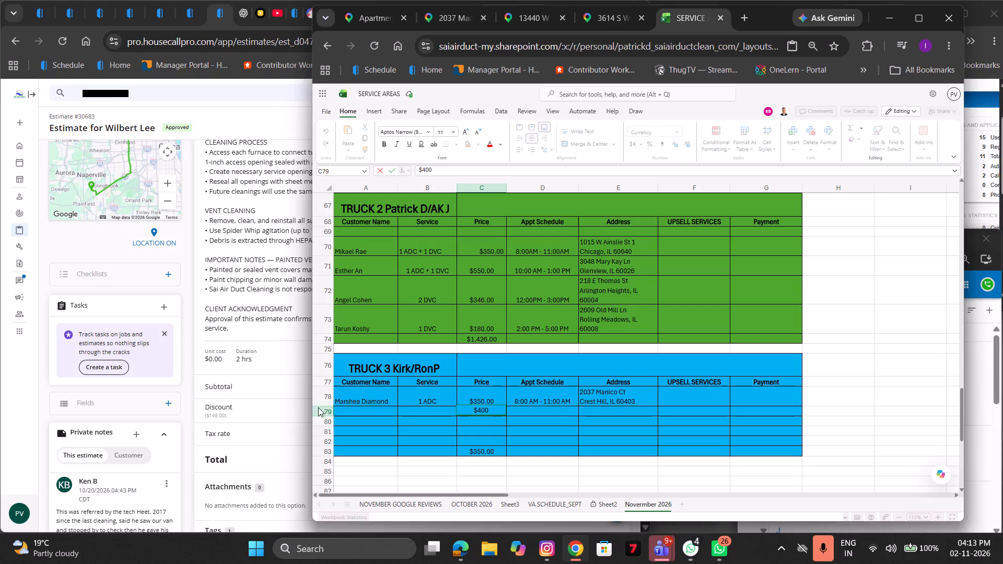
Copy the 10:00 AM - 1:00 PM window from estimate #30683 into row 79's Appt Schedule cell.
scroll(300, 303, up, 4)
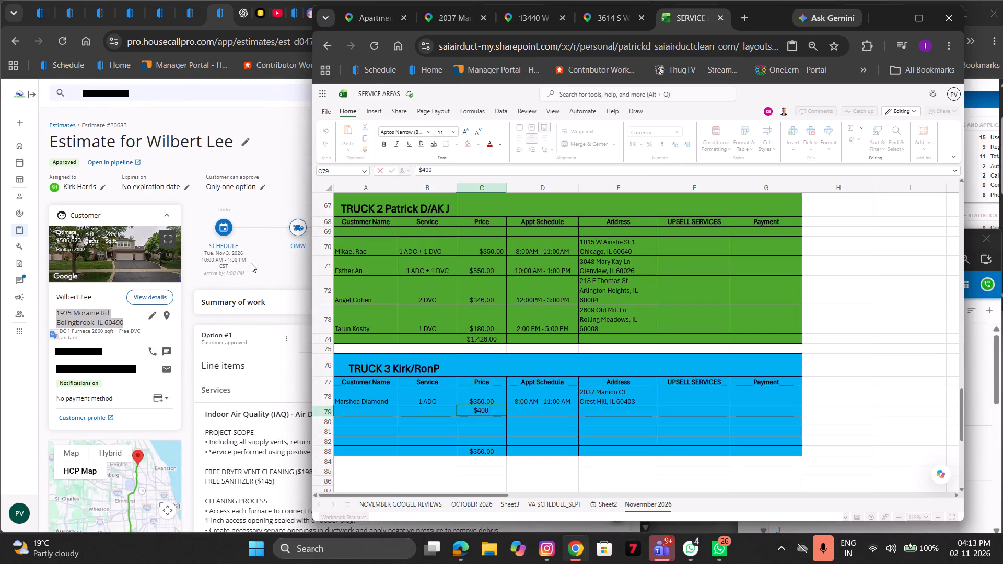
drag(251, 263, 201, 258)
key(ctrl+c)
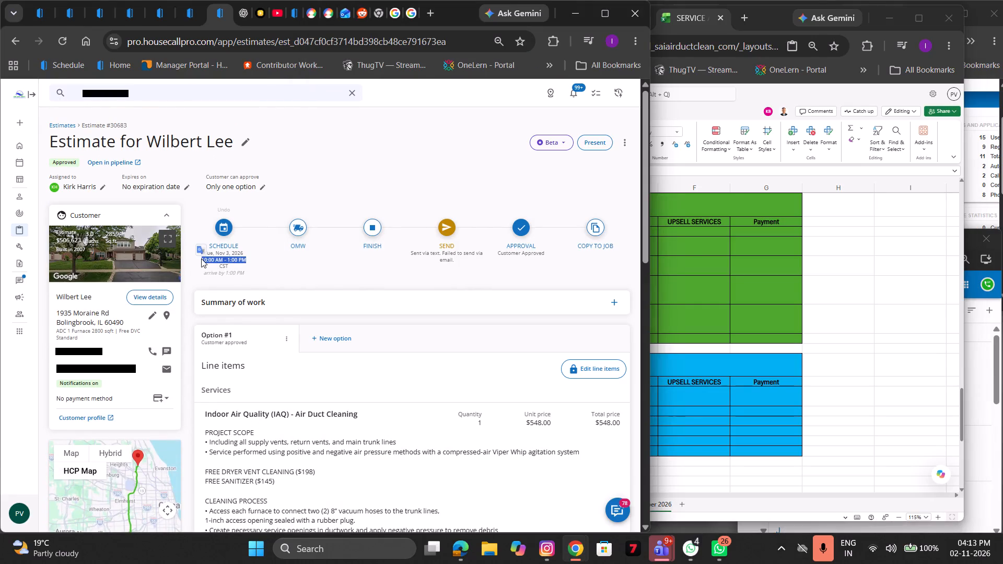
click(727, 403)
double_click(561, 409)
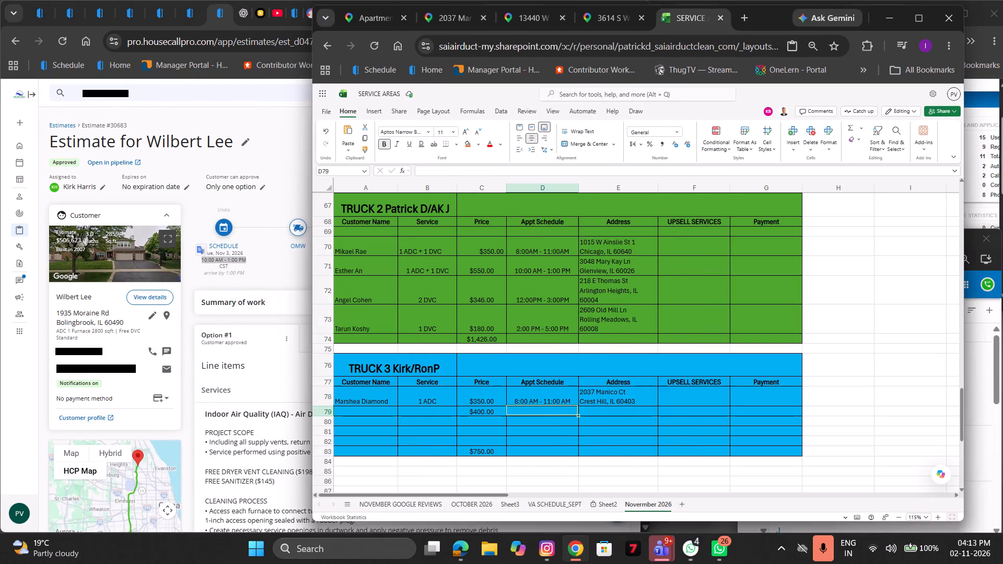
key(ctrl+v)
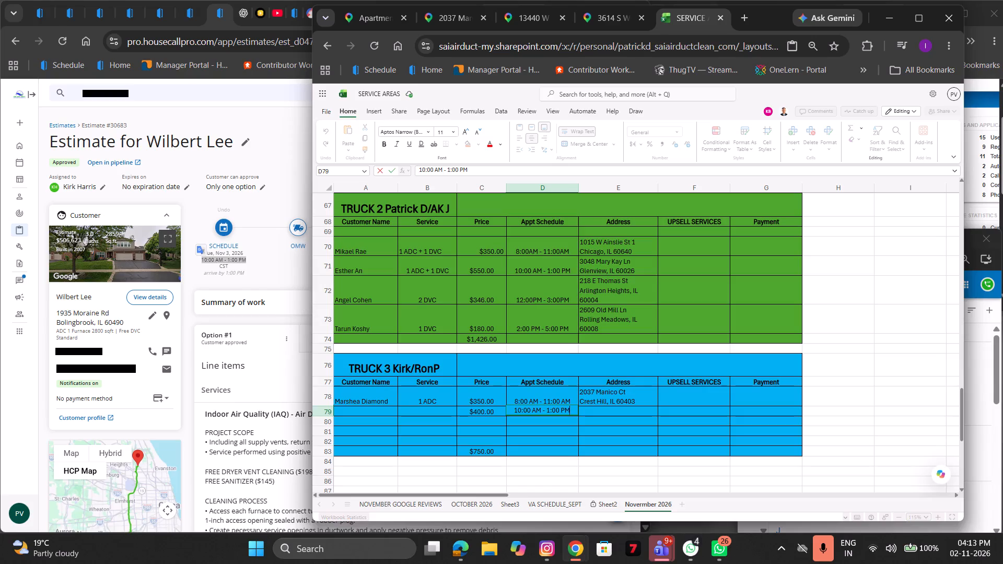
double_click(582, 413)
key(super+v)
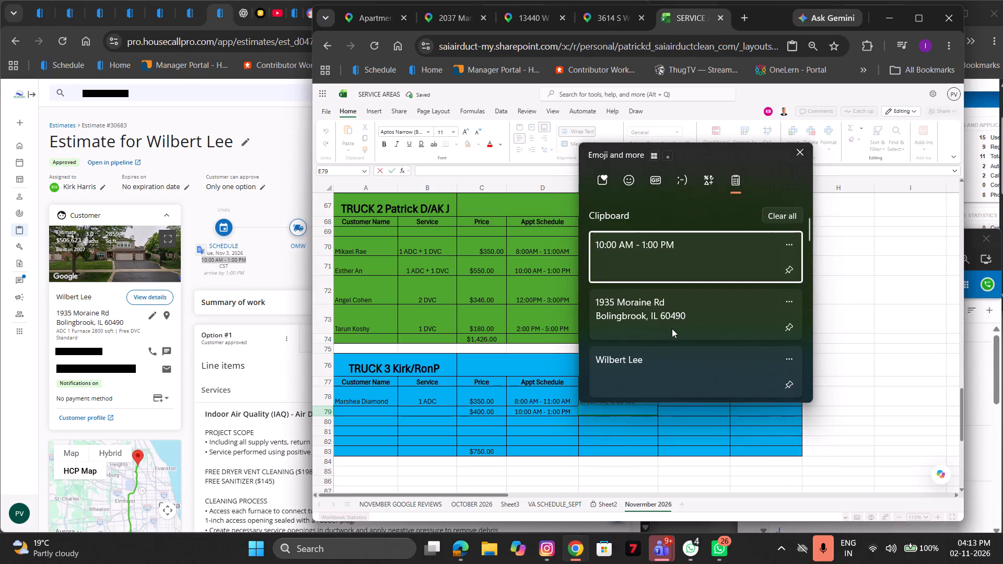
click(672, 328)
key(ctrl+v)
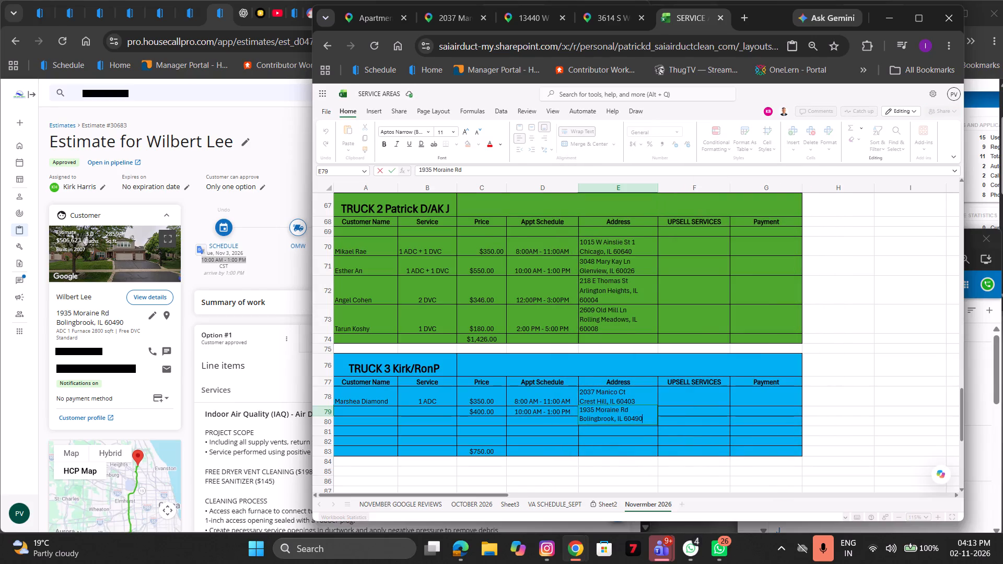
Set row 79's Service to 1 ADC + 1 DVC.
click(436, 410)
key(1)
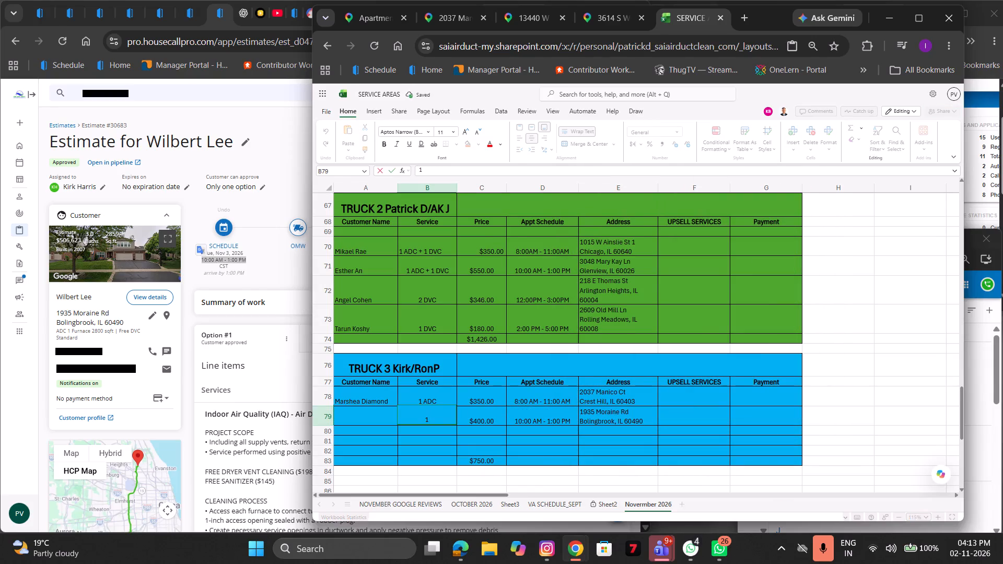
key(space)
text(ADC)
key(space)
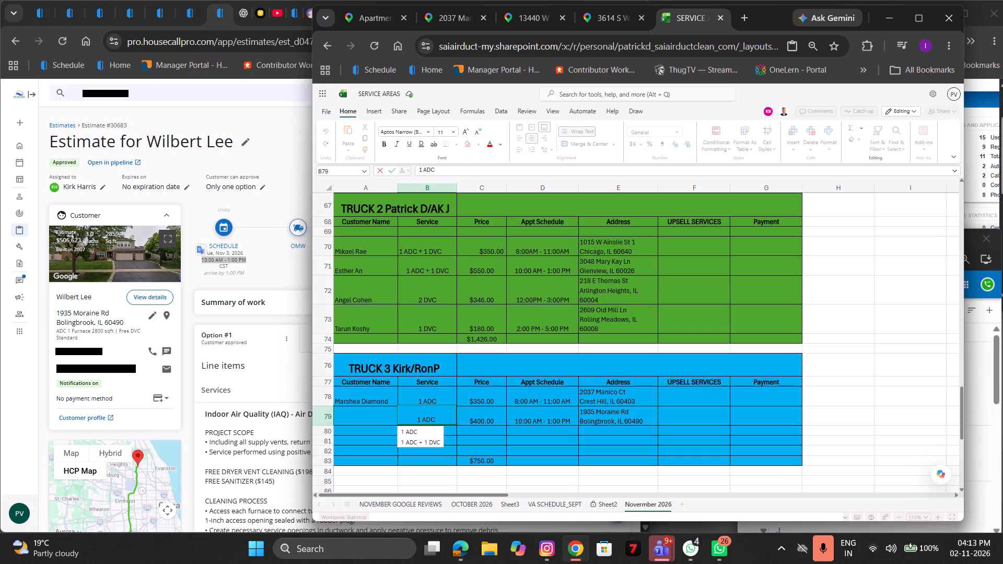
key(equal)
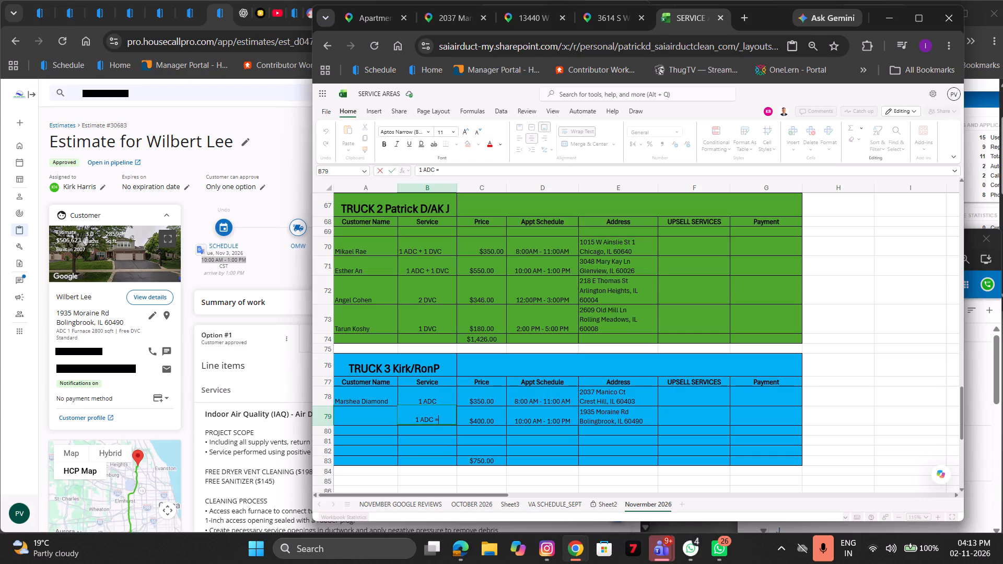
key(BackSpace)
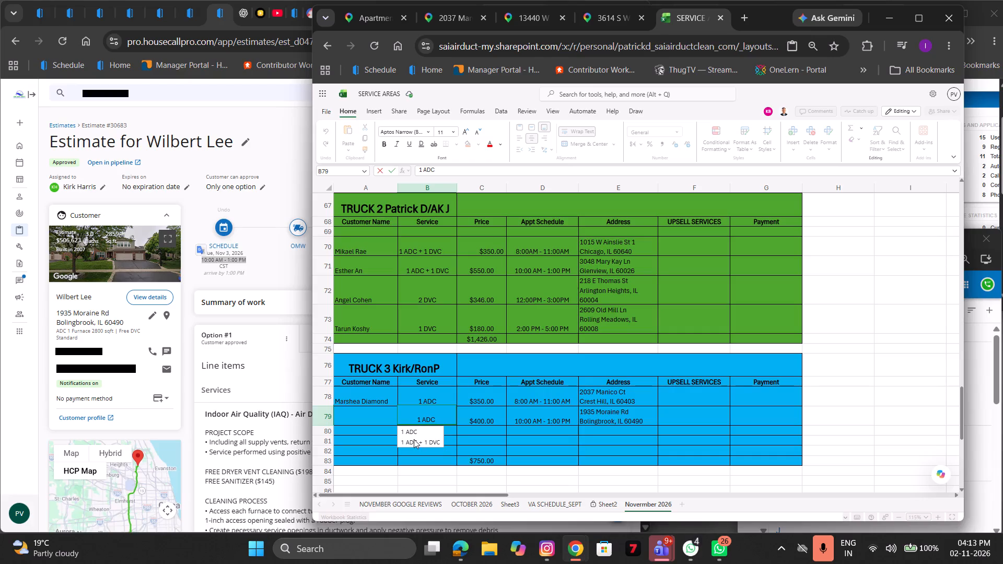
click(414, 441)
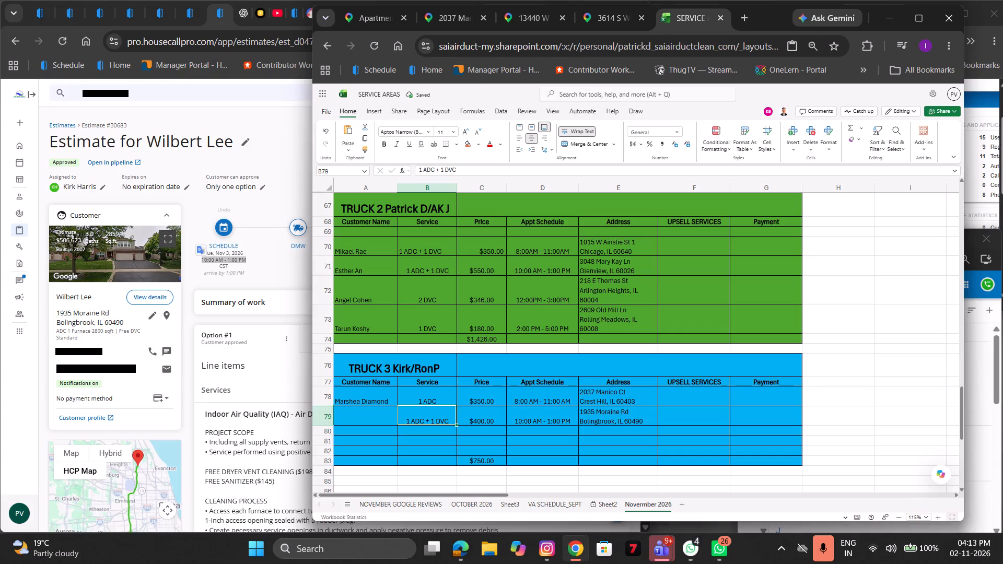
double_click(382, 418)
key(super+v)
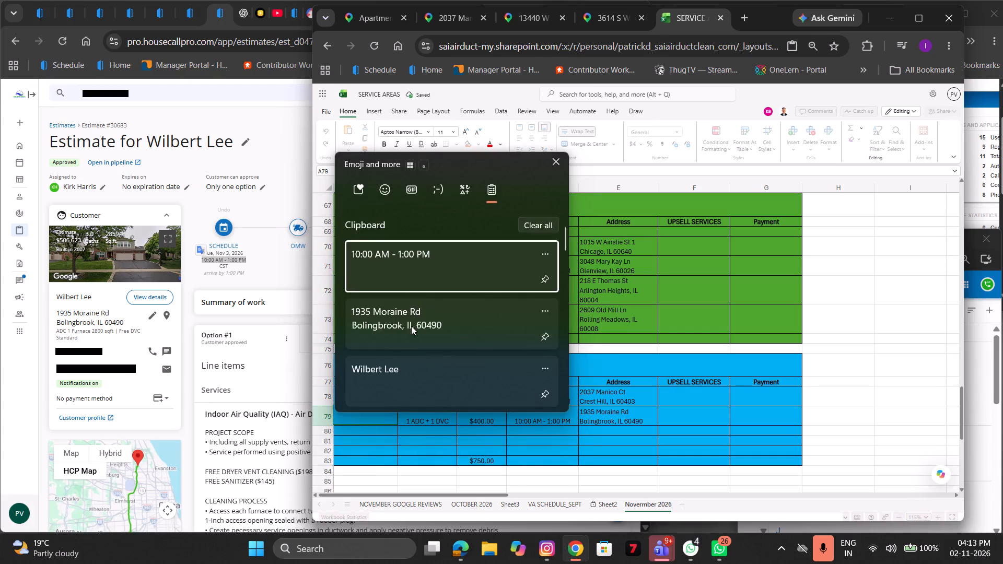
click(399, 389)
key(ctrl+v)
click(532, 433)
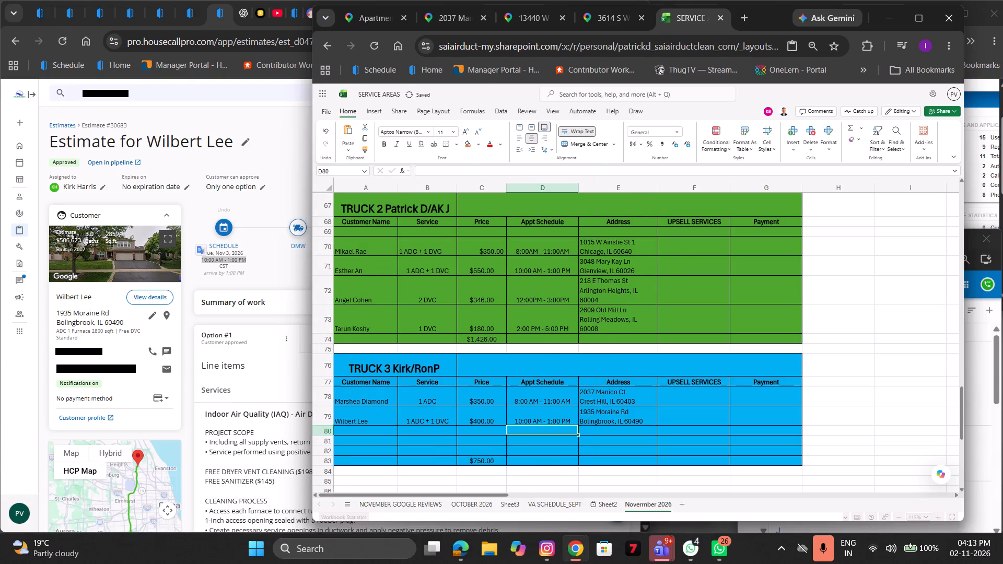
scroll(532, 433, down, 1)
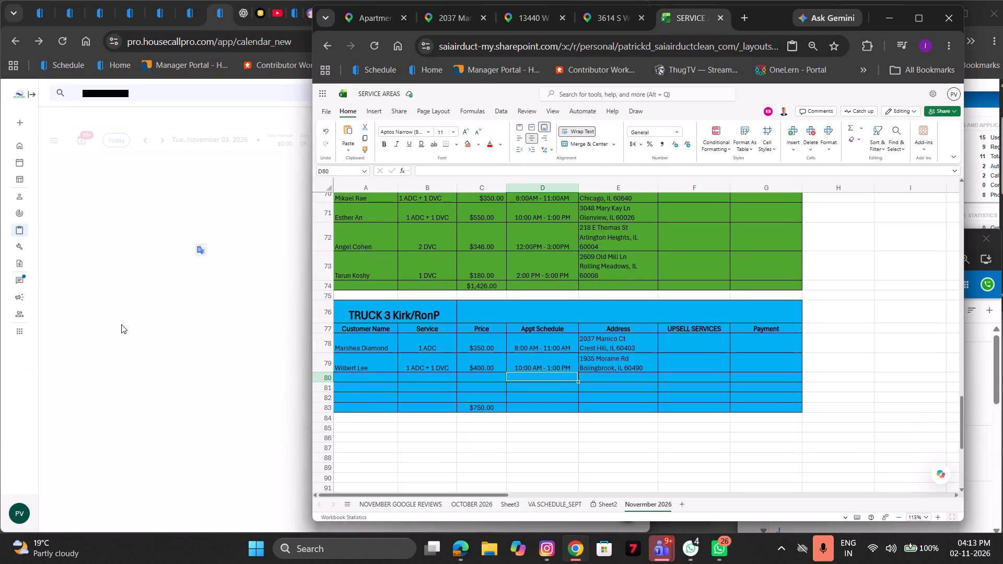
scroll(120, 332, left, 6)
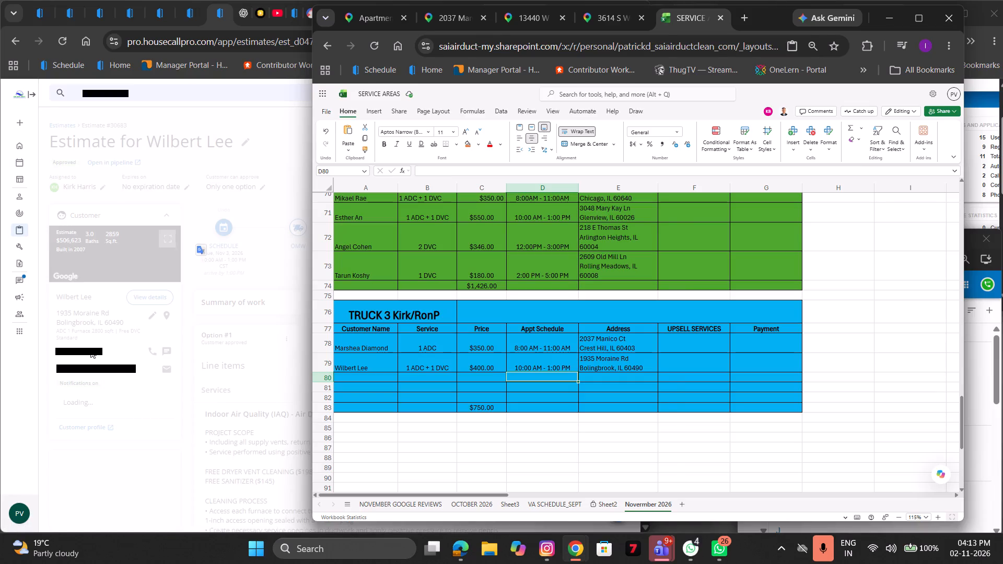
triple_click(90, 349)
click(90, 349)
key(ctrl+c)
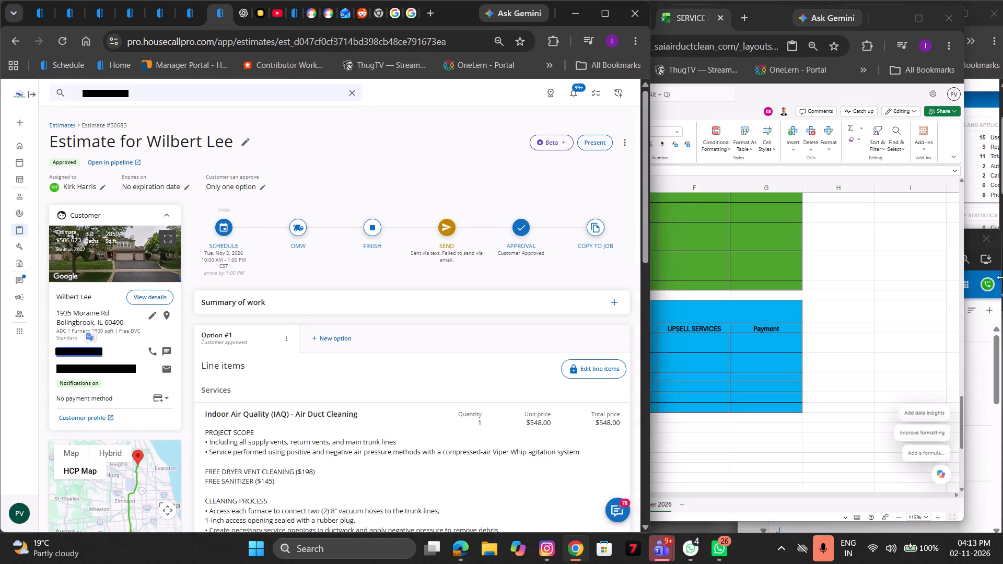
click(1002, 348)
click(751, 367)
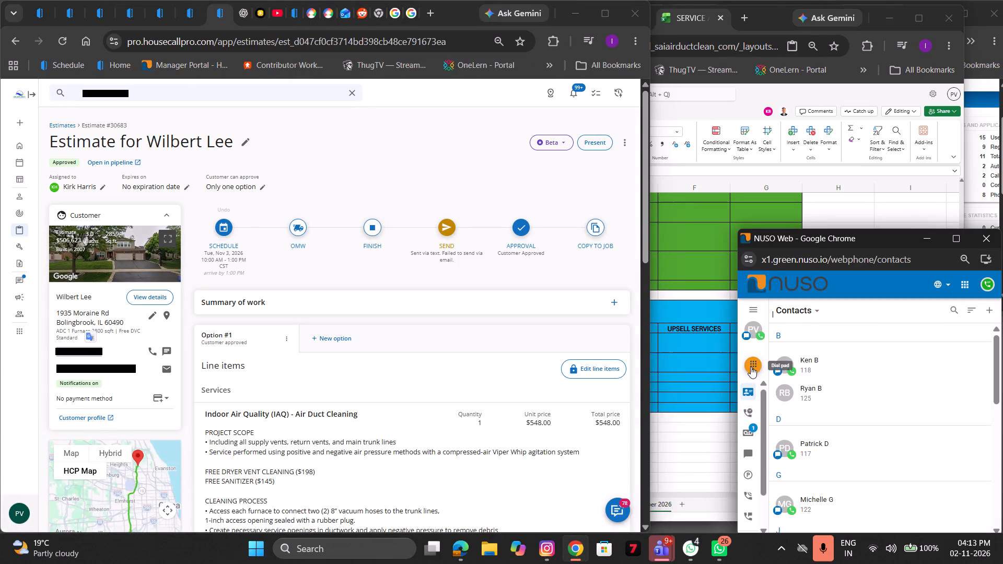
key(ctrl+v)
key(Return)
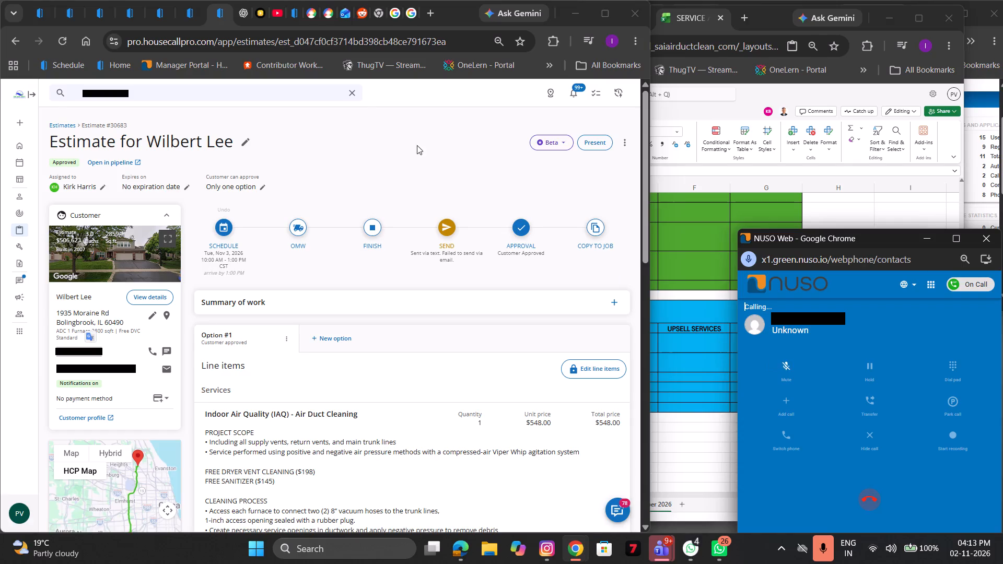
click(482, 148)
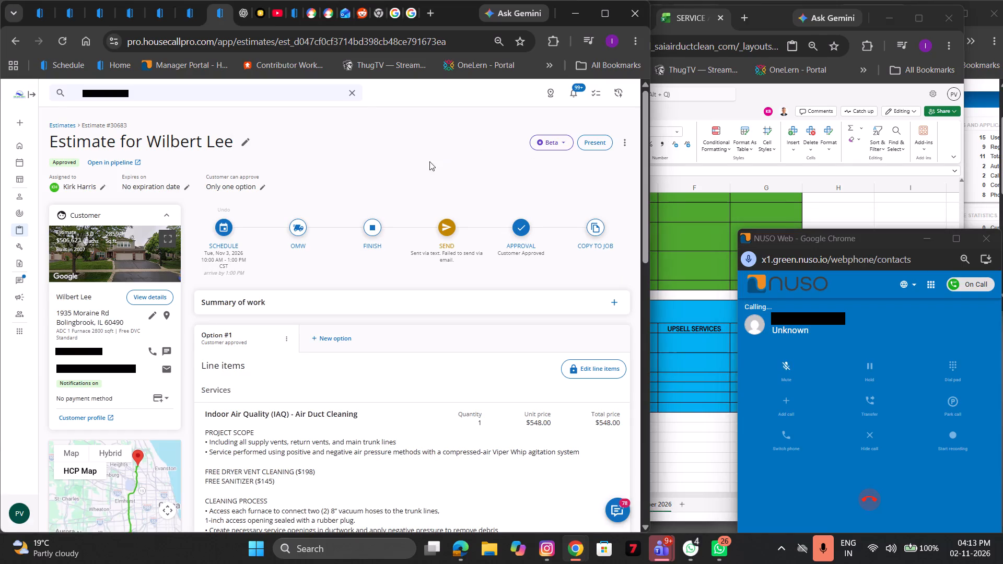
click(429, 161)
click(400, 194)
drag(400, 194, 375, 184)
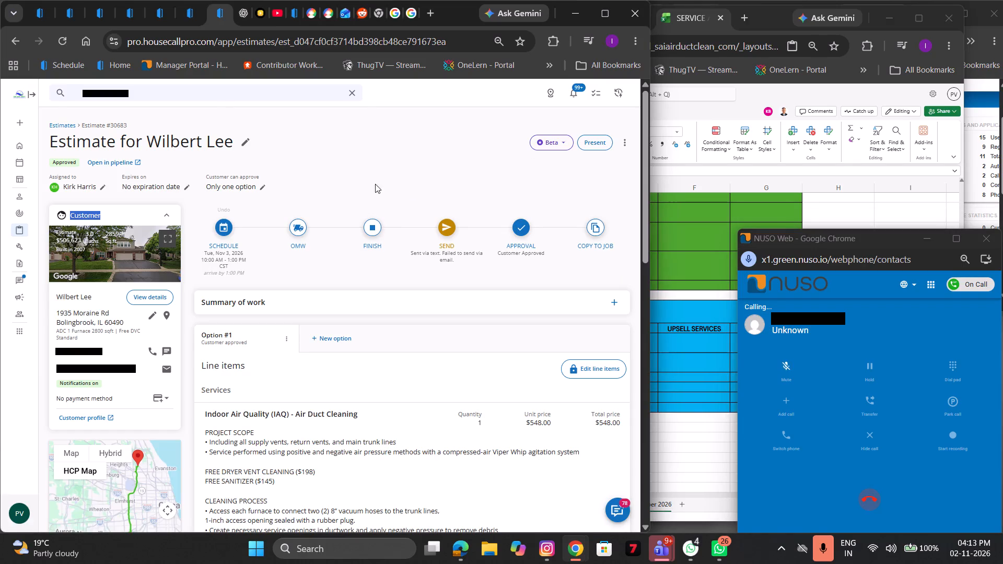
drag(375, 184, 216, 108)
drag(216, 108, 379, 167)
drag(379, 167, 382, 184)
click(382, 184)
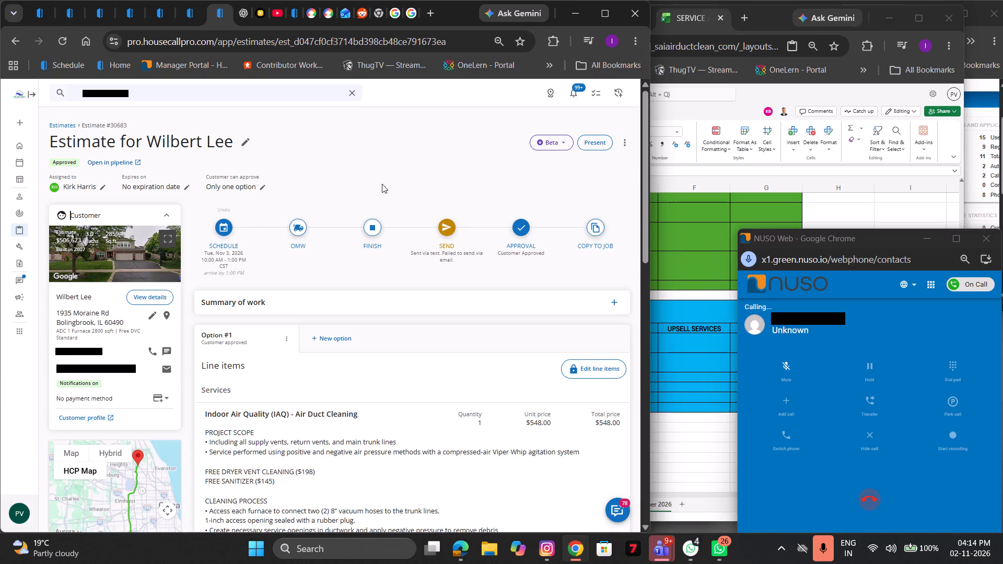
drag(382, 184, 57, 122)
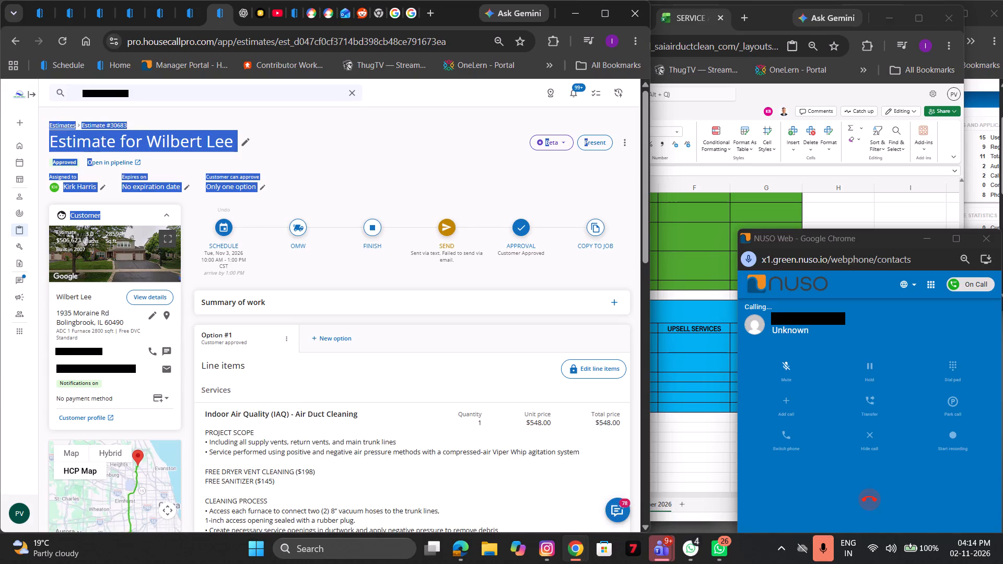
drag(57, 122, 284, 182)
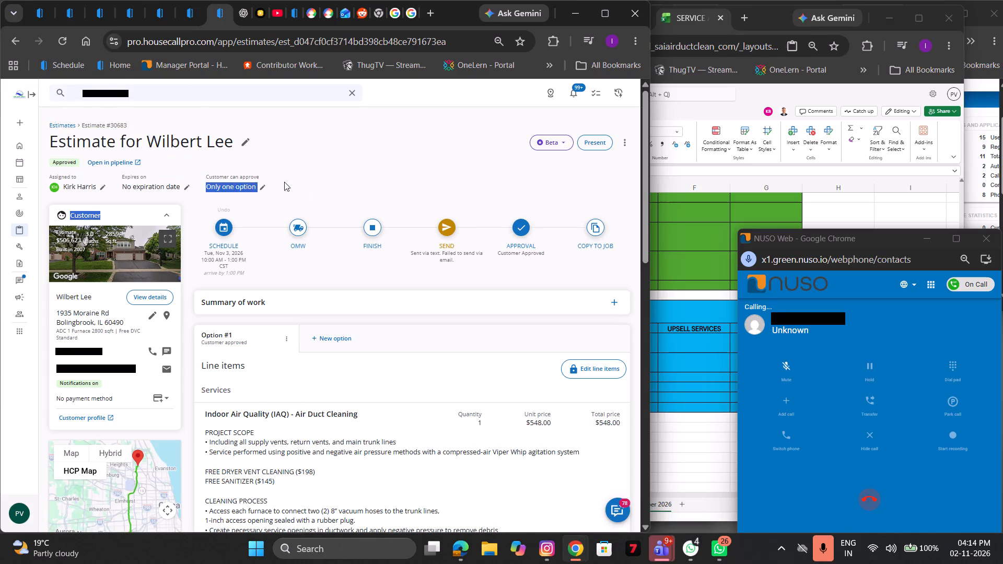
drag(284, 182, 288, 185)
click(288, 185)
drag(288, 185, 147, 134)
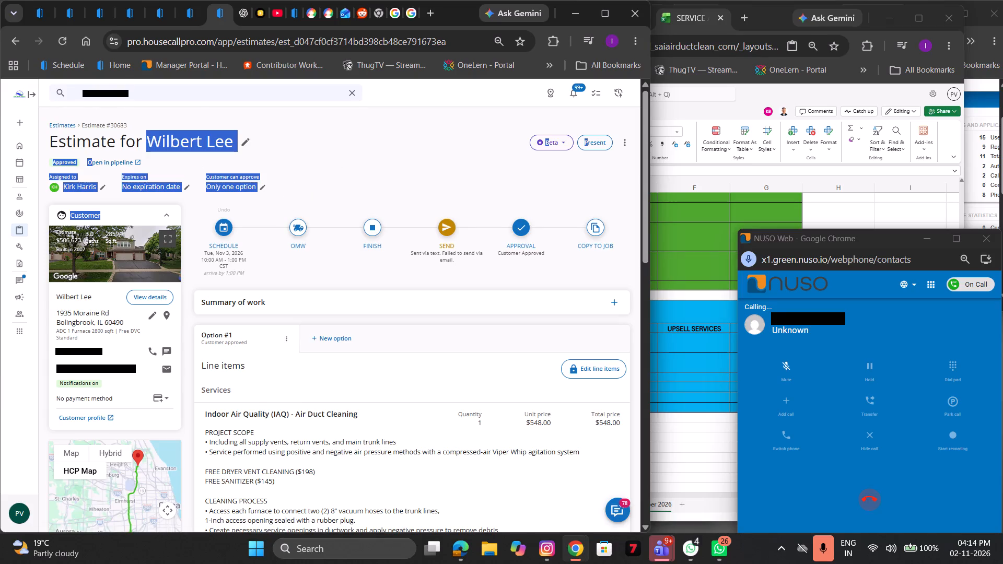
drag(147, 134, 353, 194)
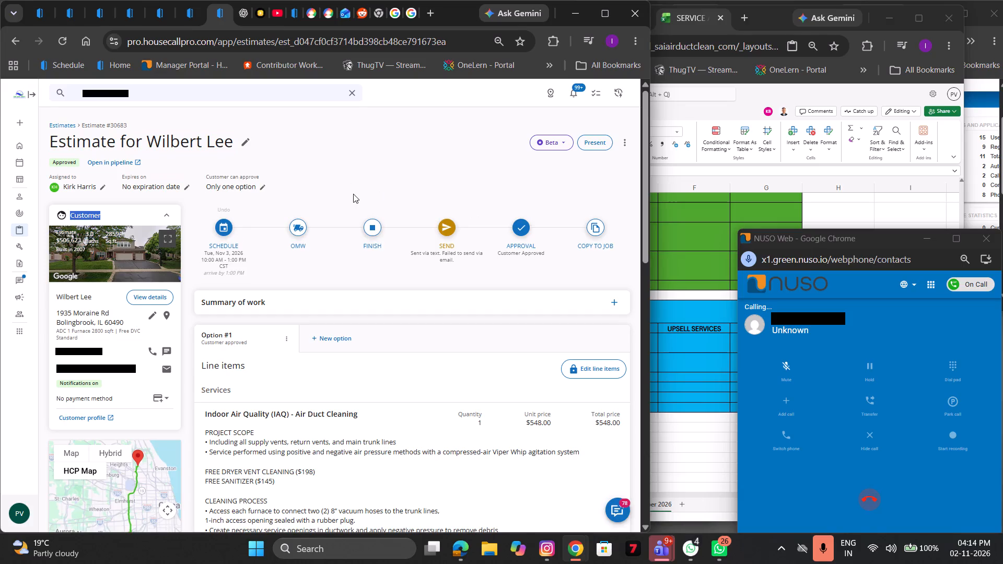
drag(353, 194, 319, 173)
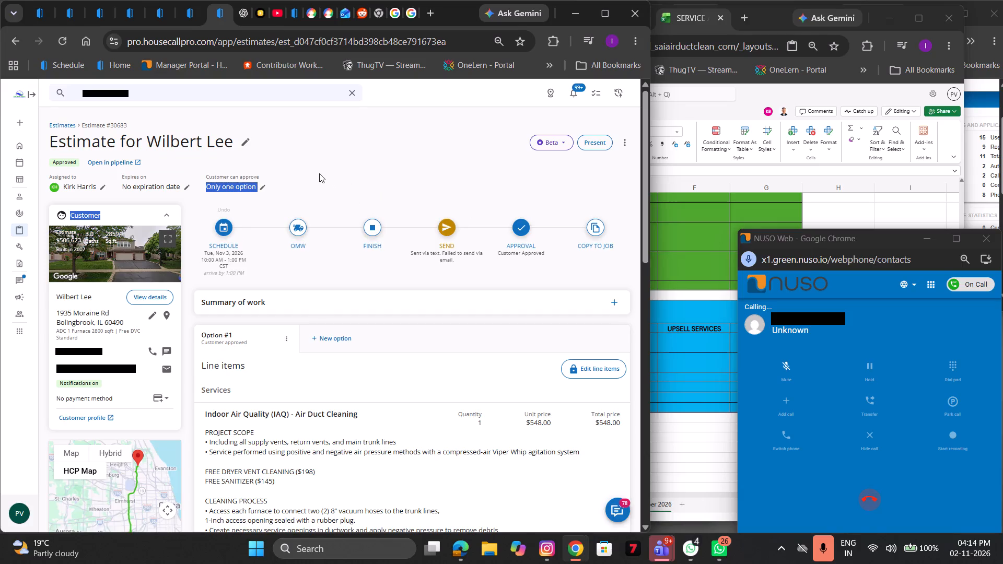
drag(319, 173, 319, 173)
click(915, 473)
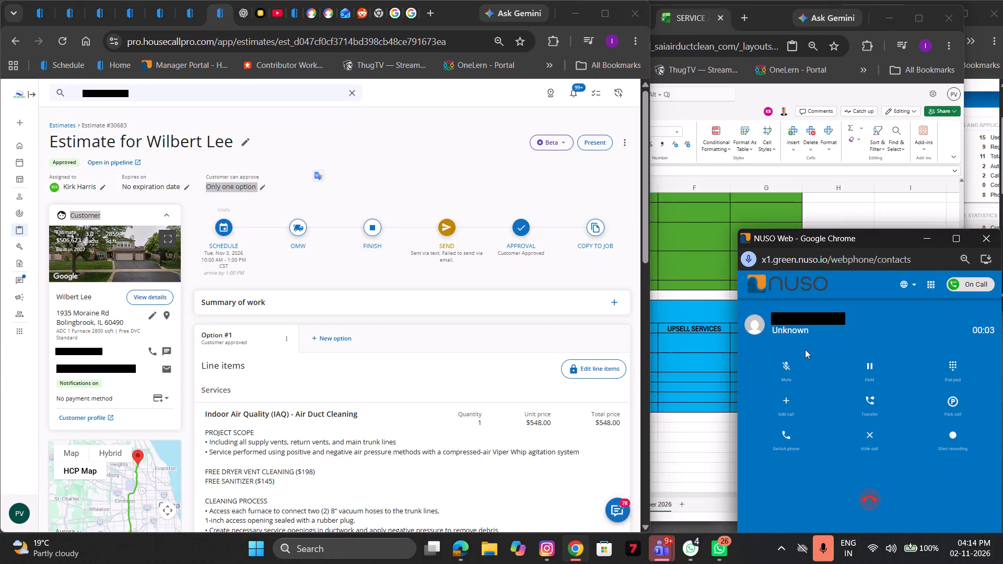
click(831, 330)
drag(831, 330, 857, 458)
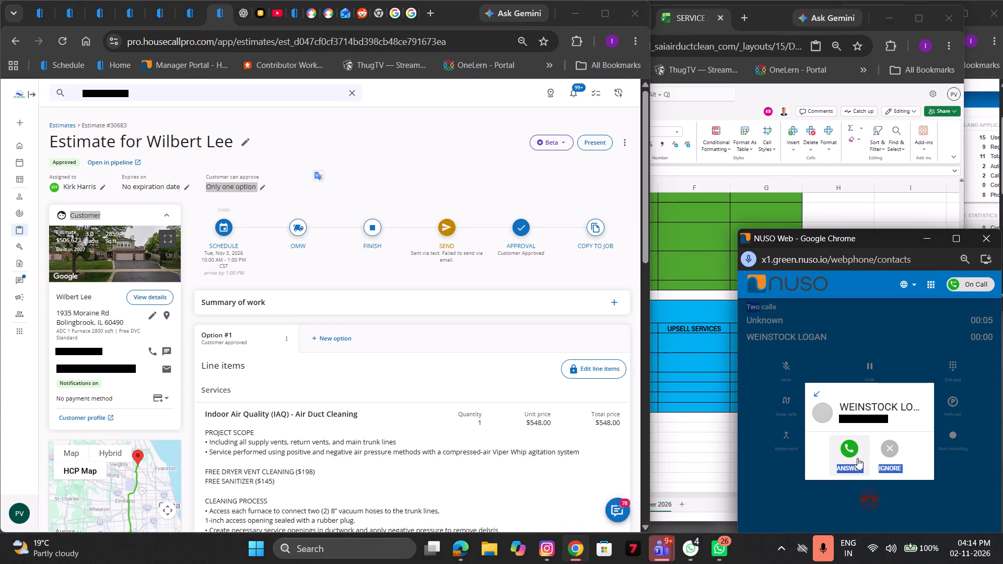
drag(857, 458, 885, 445)
click(885, 445)
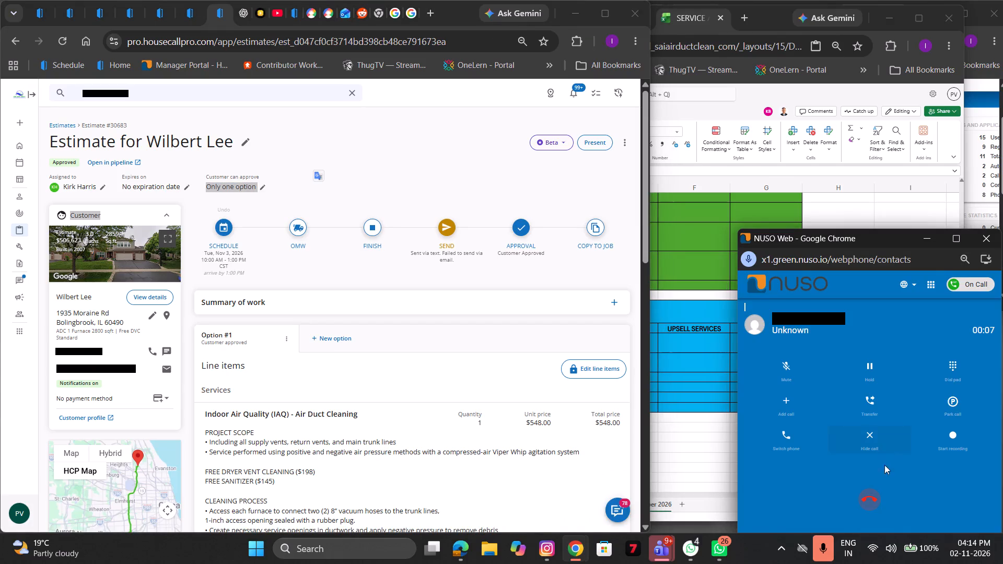
click(875, 499)
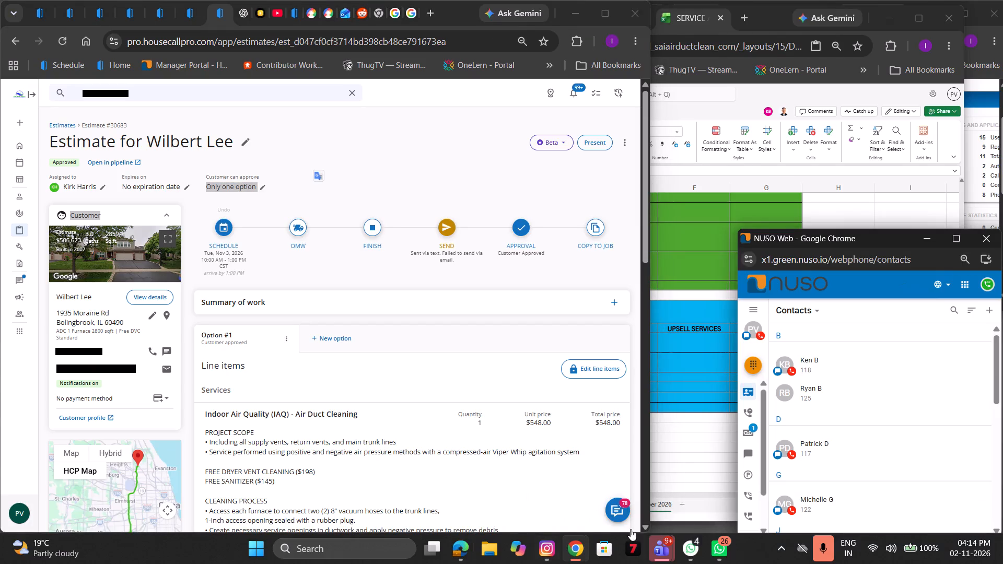
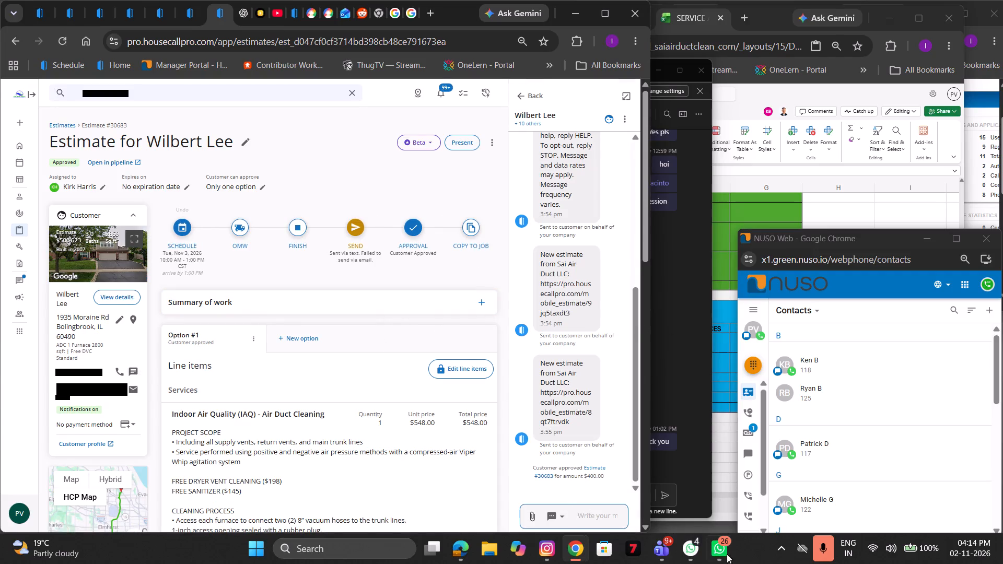
key(super+v)
click(652, 374)
key(ctrl+v)
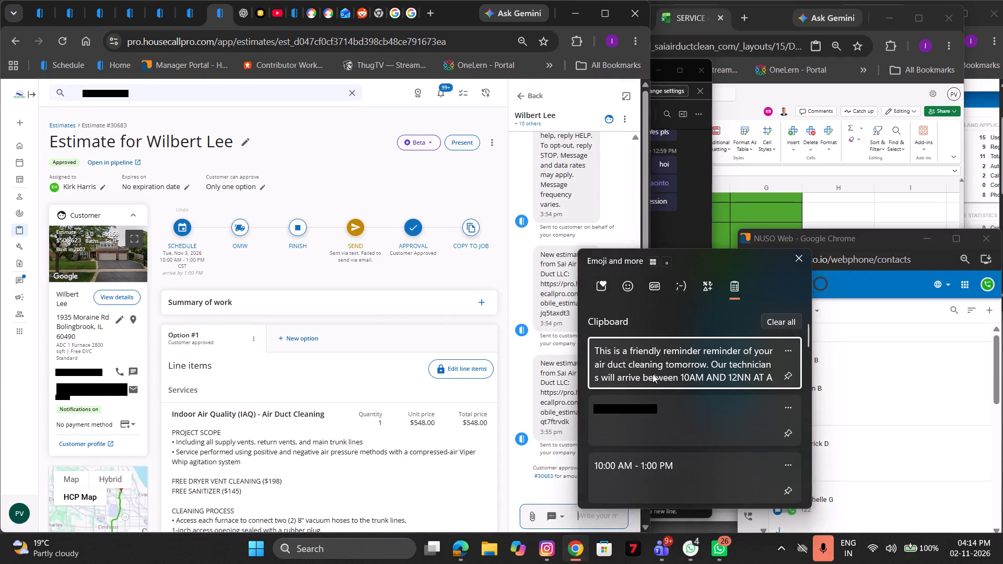
click(578, 491)
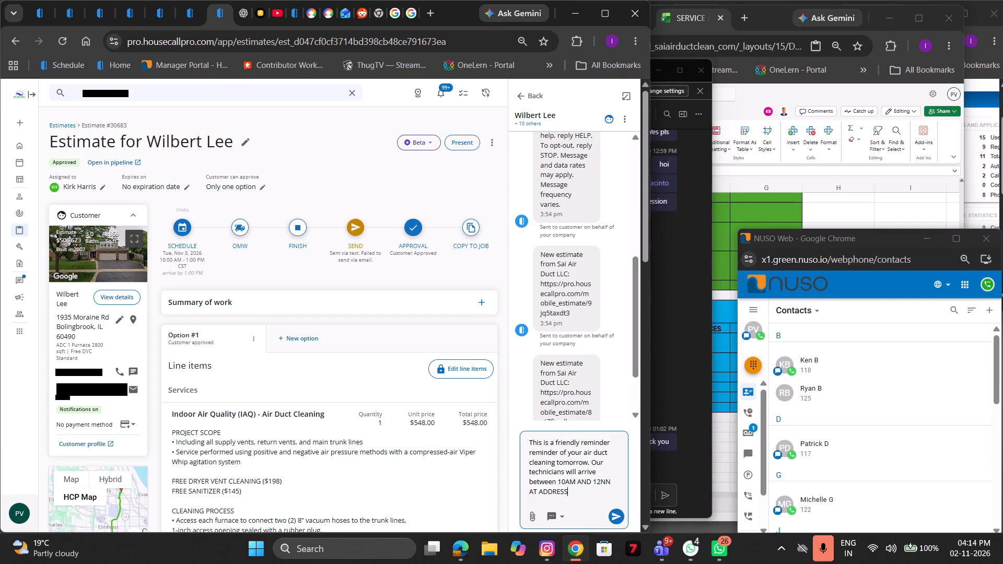
Append the service address copied from estimate #30683 after "AT ADDRESS" in the reminder, keeping it without a line break.
key(space)
drag(98, 335, 43, 307)
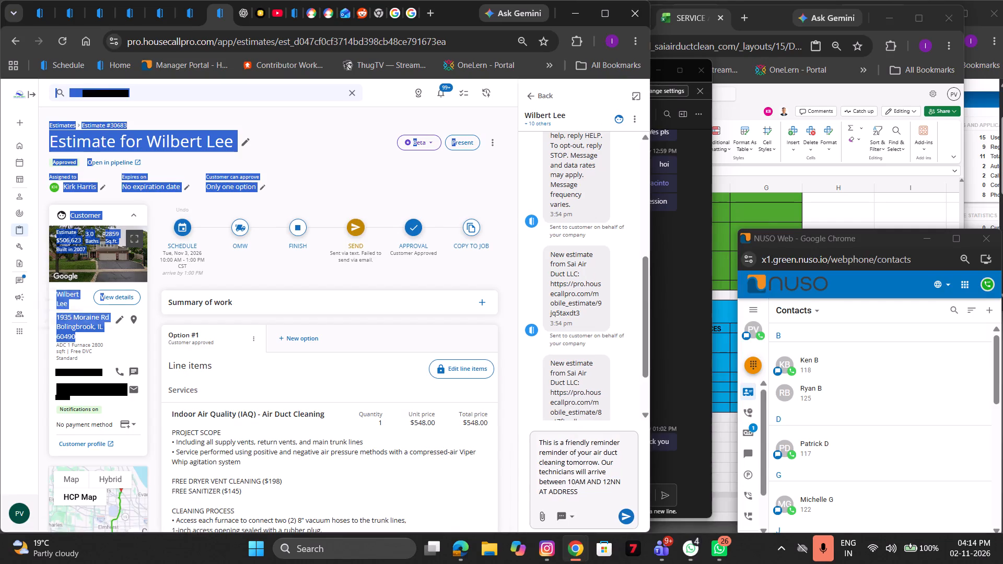
drag(43, 307, 71, 322)
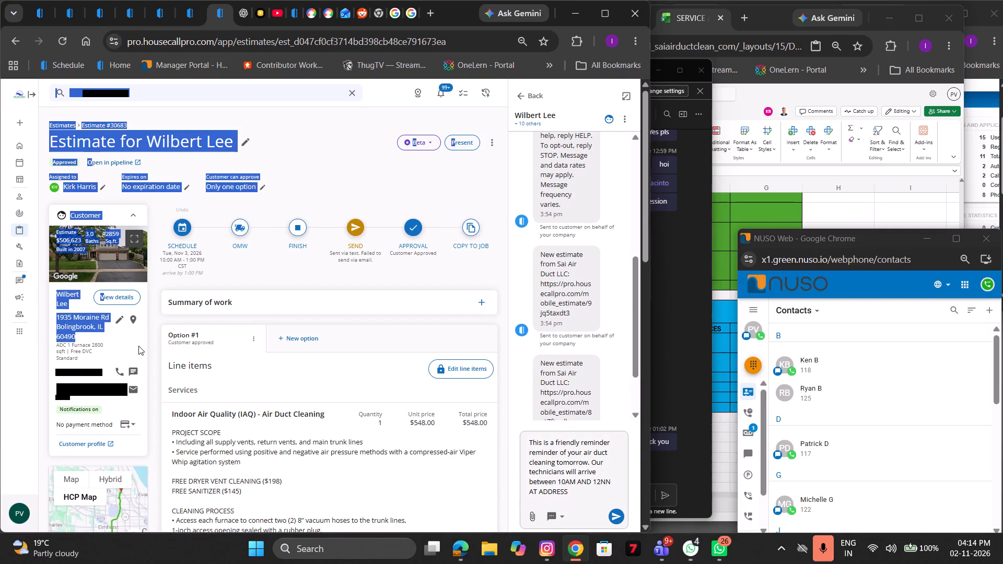
click(138, 346)
drag(79, 338, 42, 311)
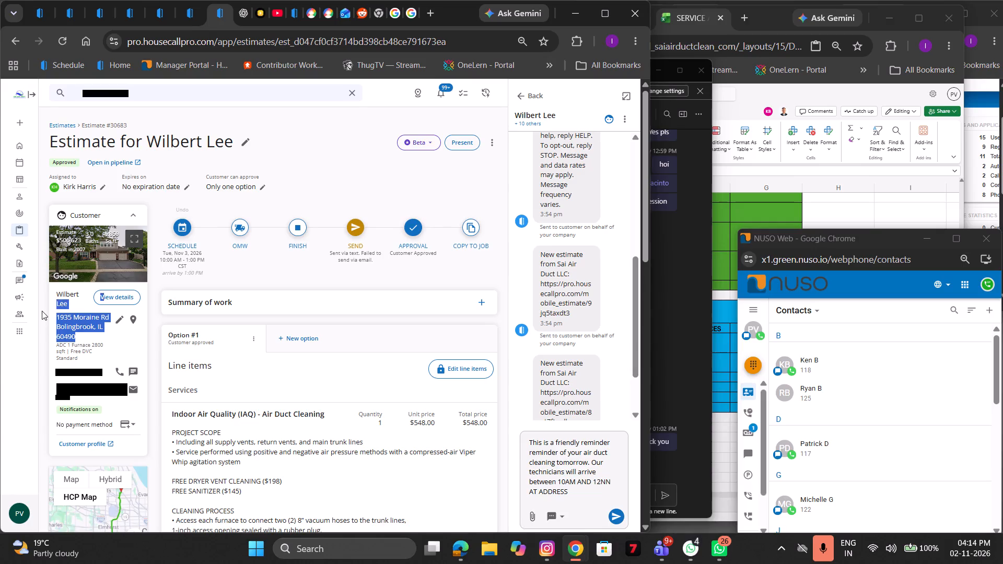
drag(42, 311, 51, 319)
key(ctrl+c)
click(594, 498)
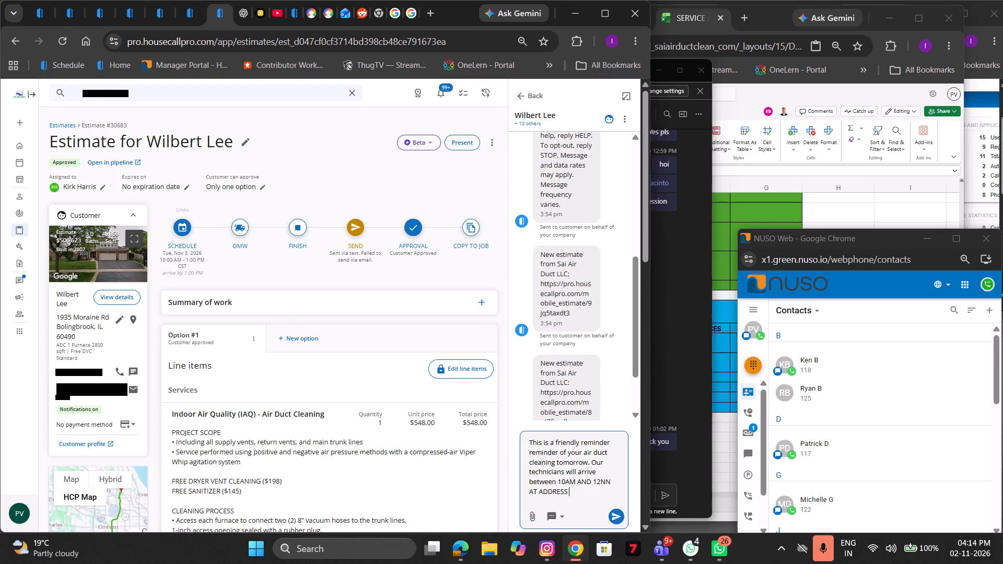
key(ctrl+v)
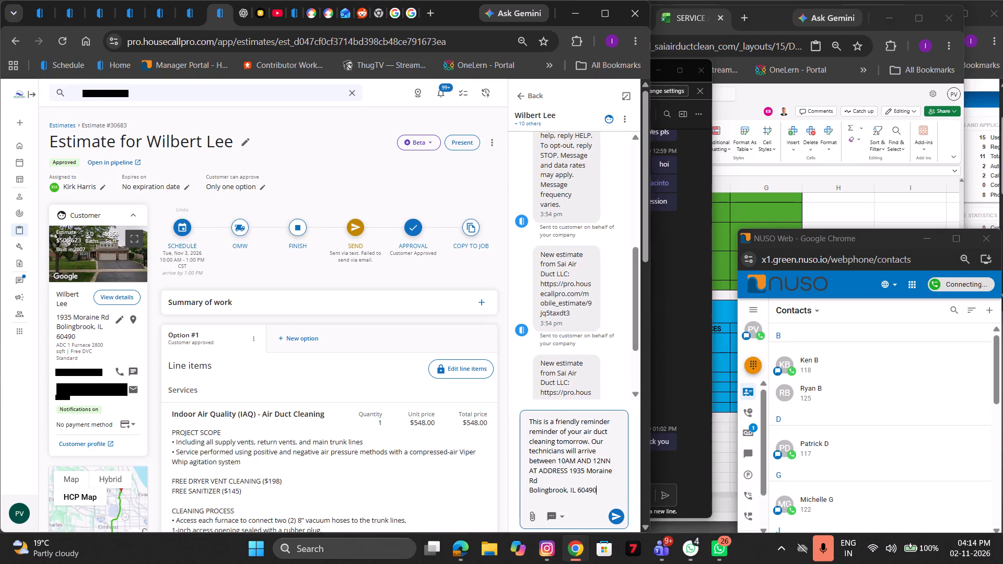
click(528, 492)
key(BackSpace)
key(space)
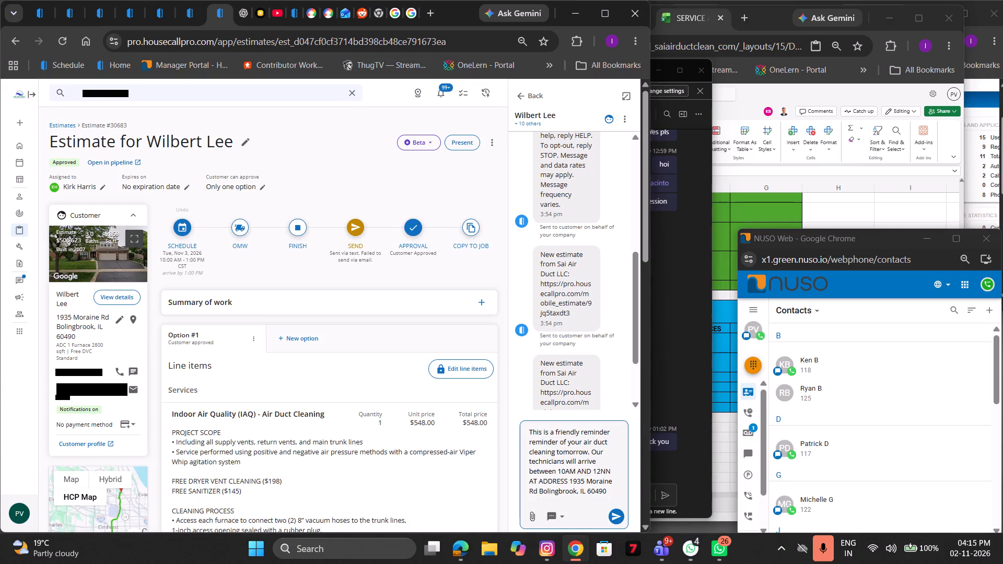
Change the end of the reminder's arrival window to 1PM, matching the estimate's schedule.
scroll(479, 373, up, 1)
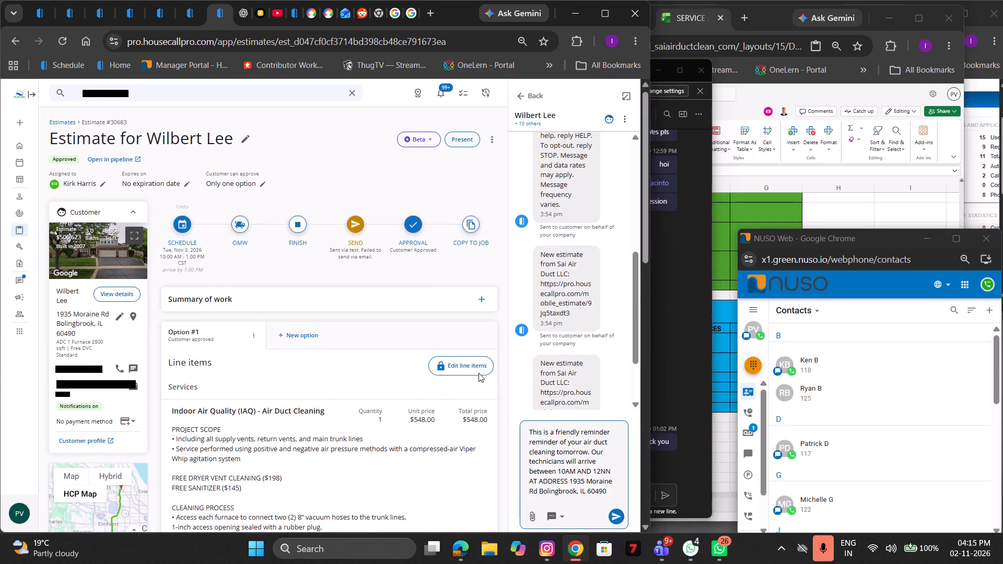
scroll(479, 373, up, 1)
scroll(479, 373, down, 1)
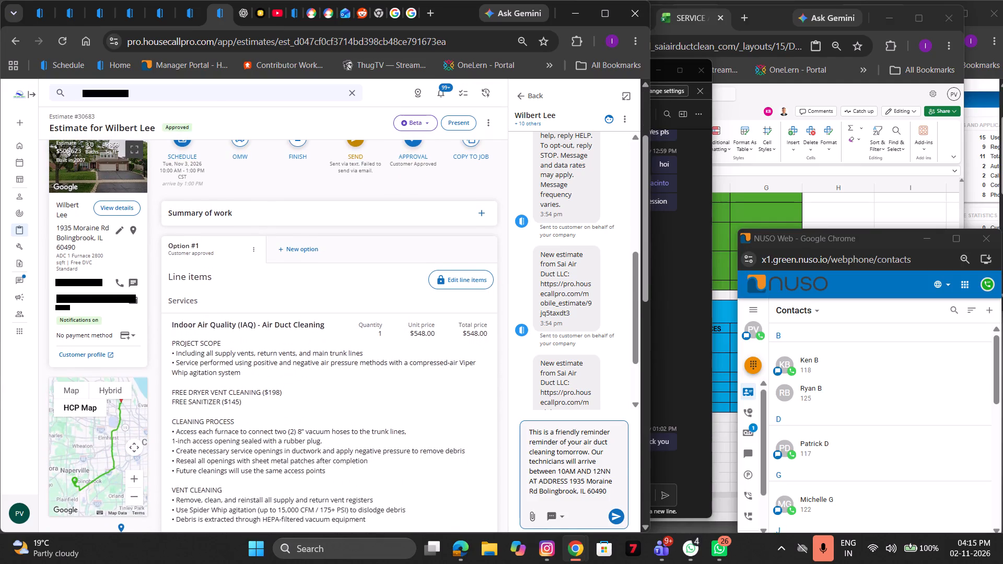
click(600, 471)
key(BackSpace)
key(BackSpace)
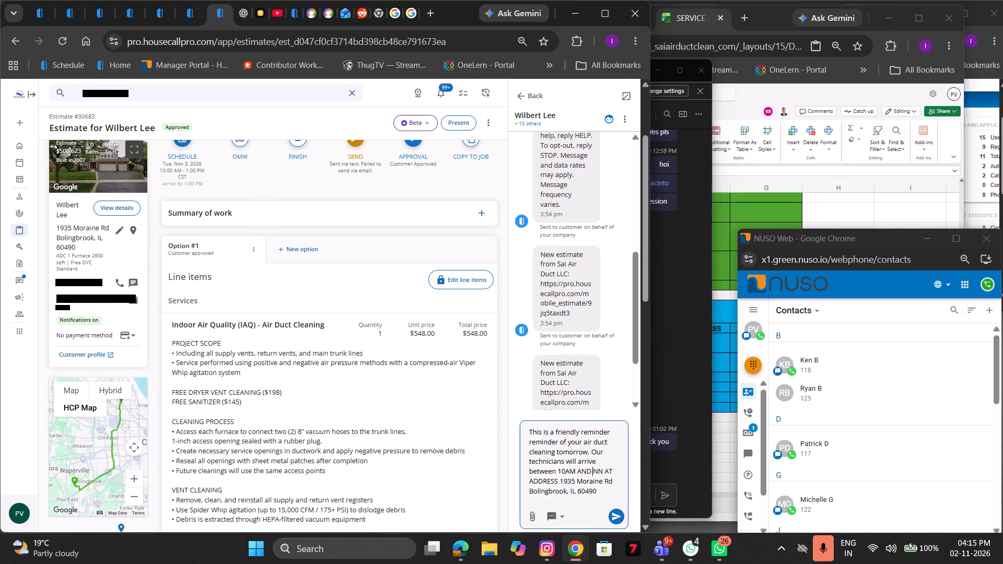
key(1)
key(Right)
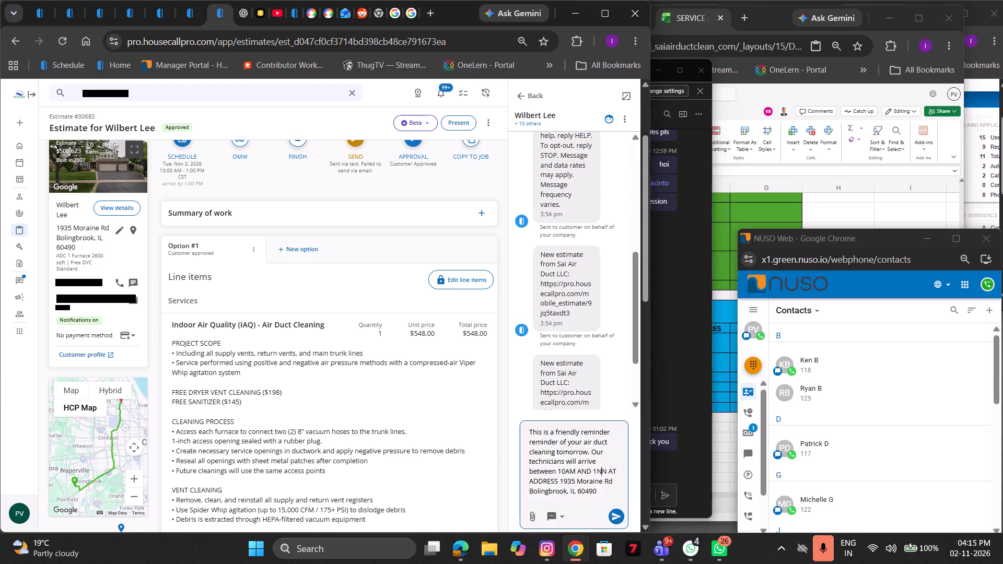
key(Right)
key(BackSpace)
key(BackSpace)
text(PM)
scroll(546, 465, up, 1)
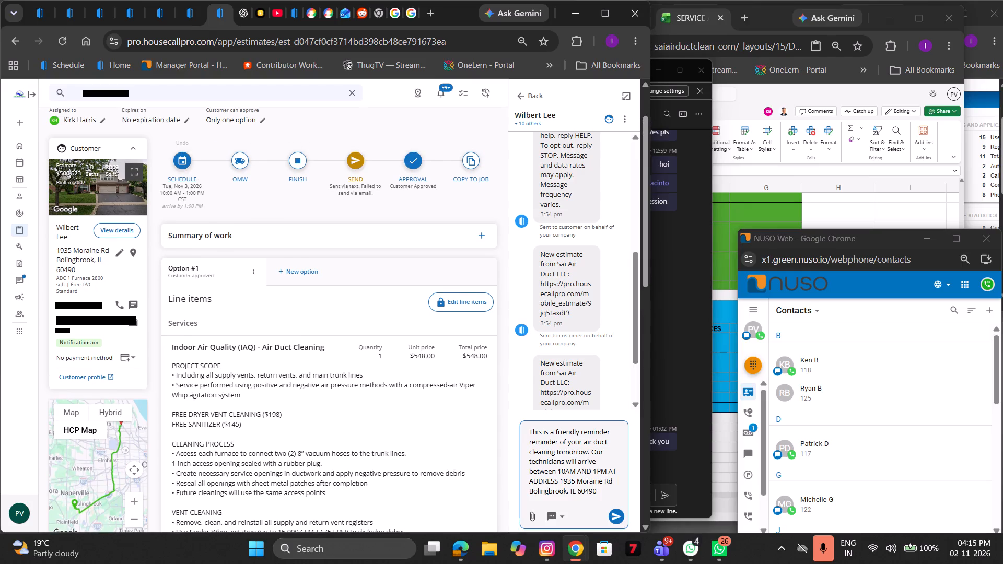
scroll(474, 465, down, 1)
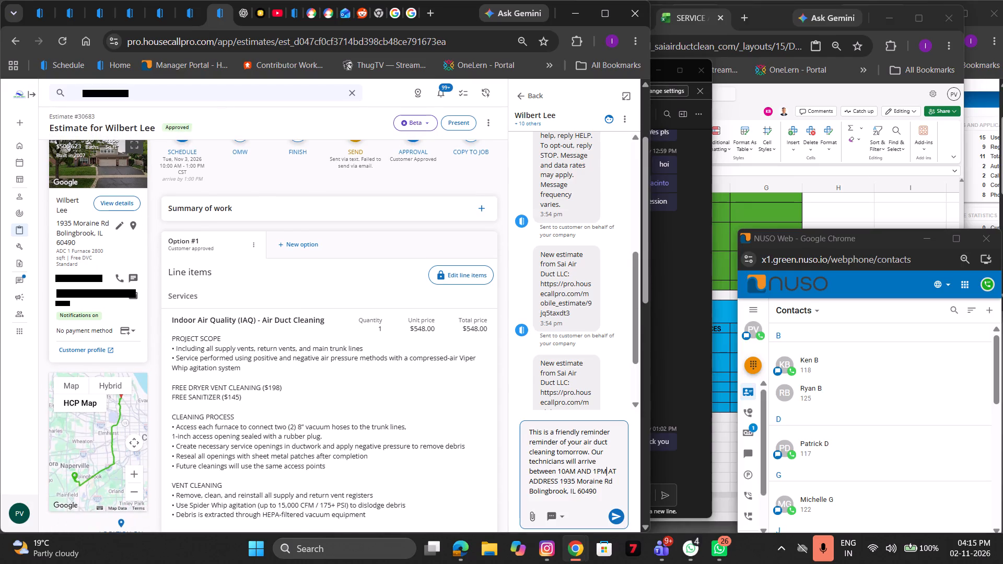
scroll(587, 479, down, 1)
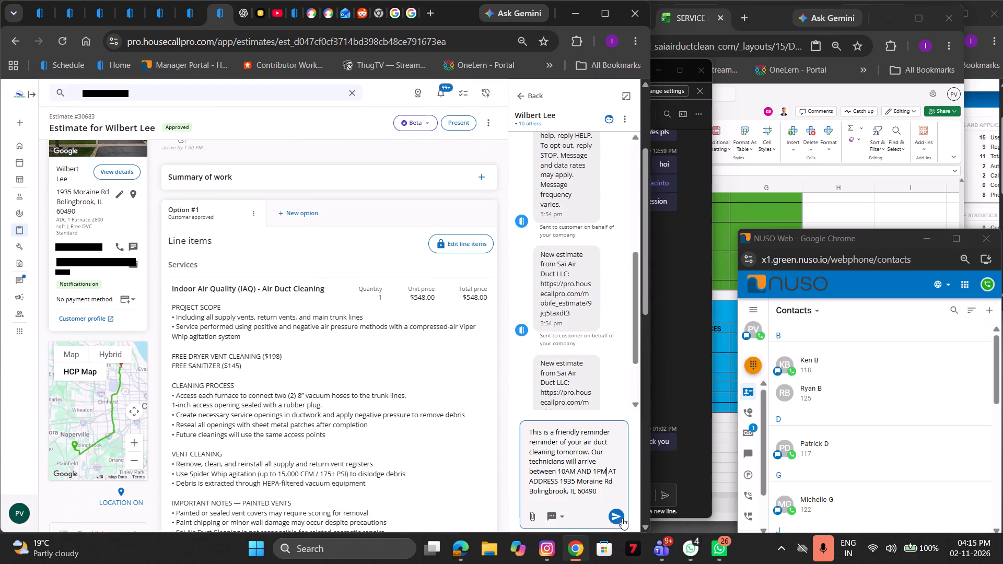
click(621, 518)
scroll(596, 390, down, 1)
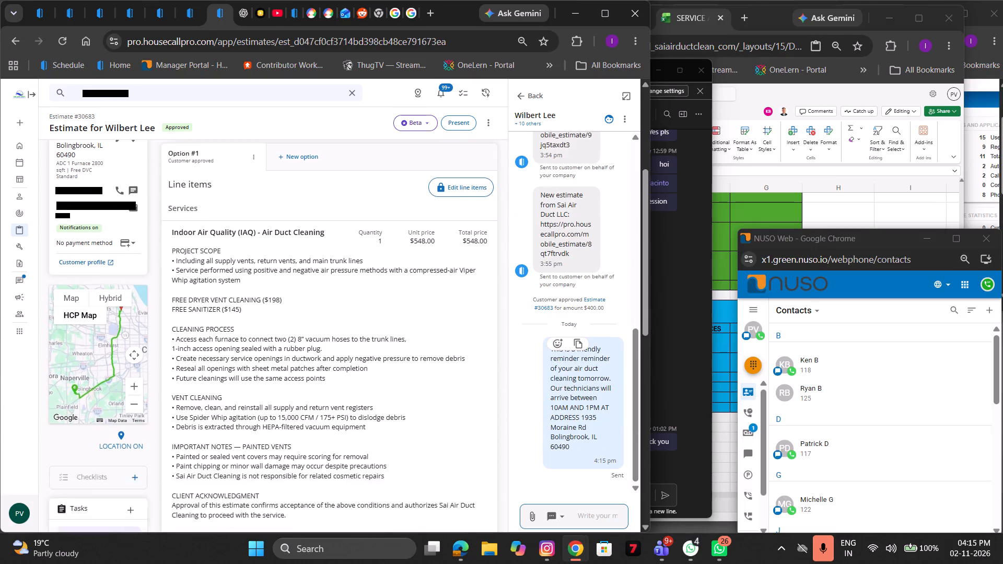
Return to the November 3 calendar and open KH's 12:00-3:00 PM One Hour Heating and Air job.
scroll(415, 370, up, 6)
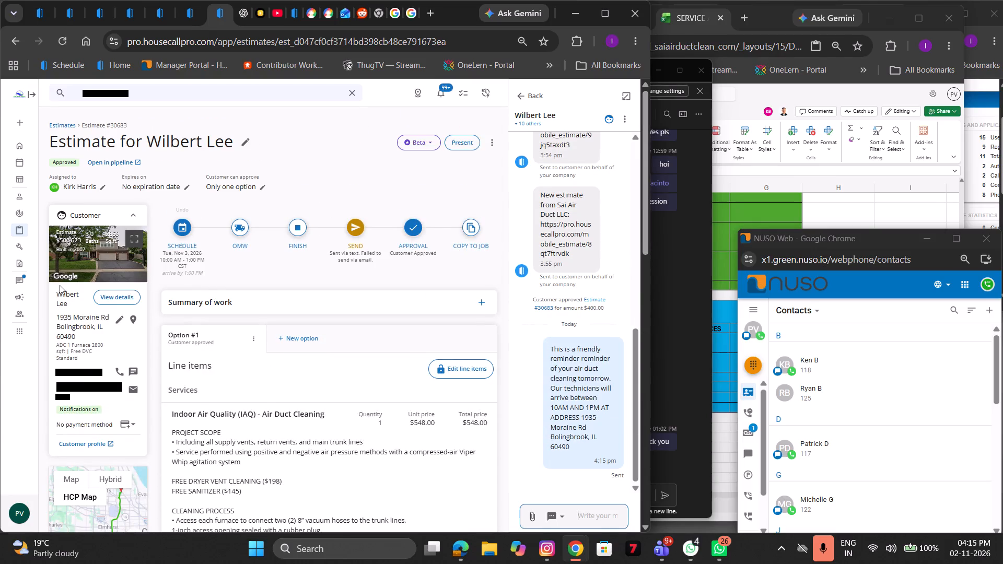
scroll(60, 285, right, 8)
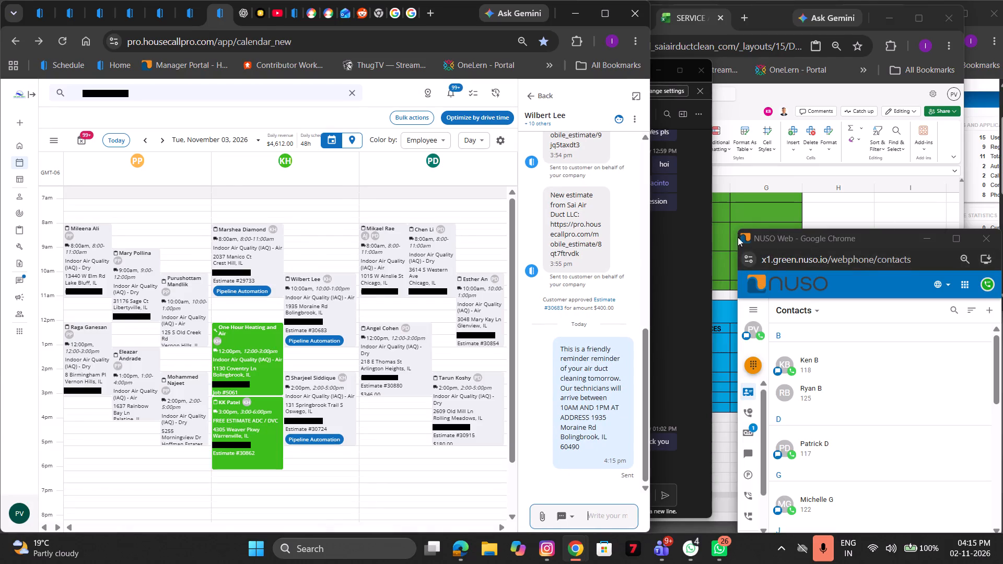
click(737, 222)
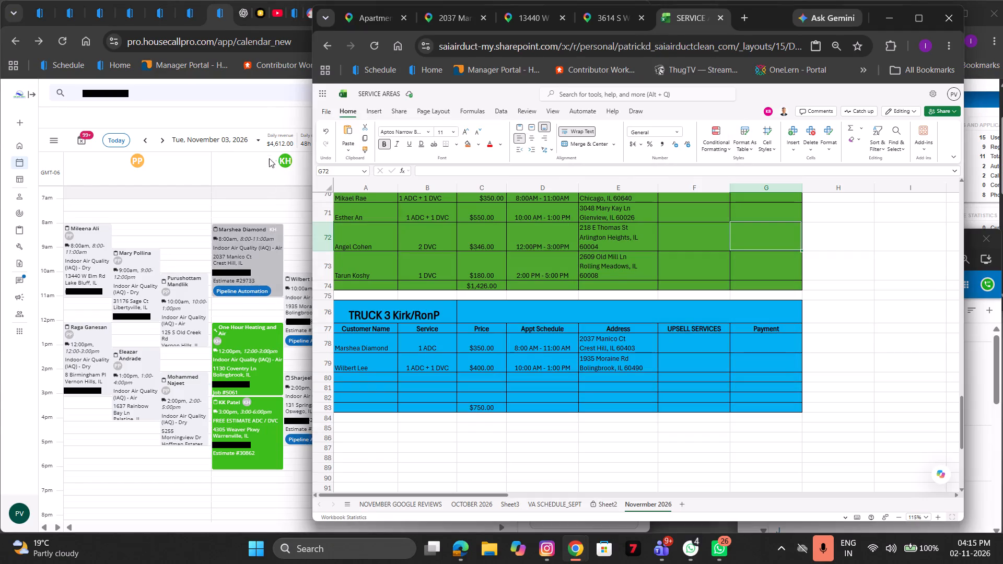
click(255, 108)
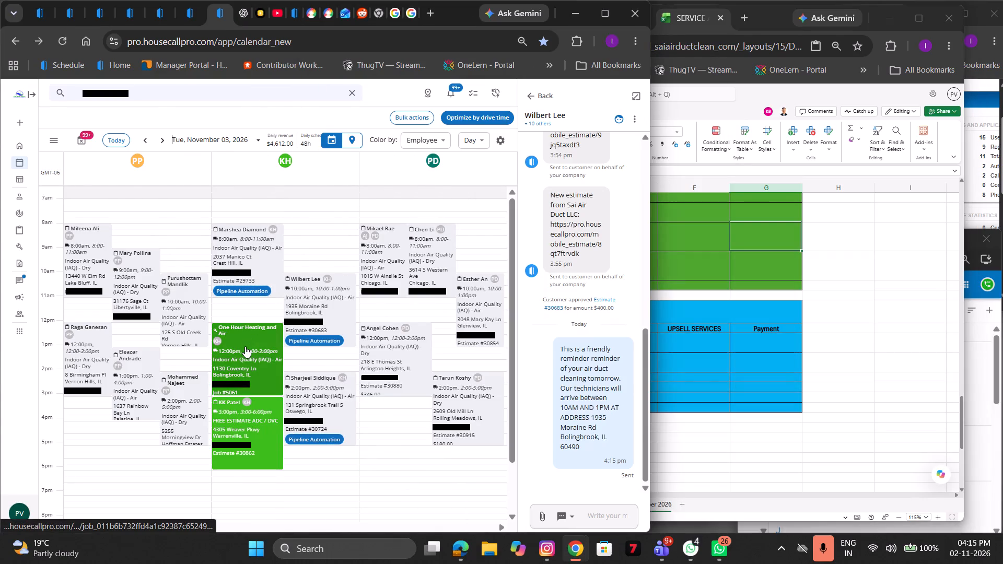
click(245, 346)
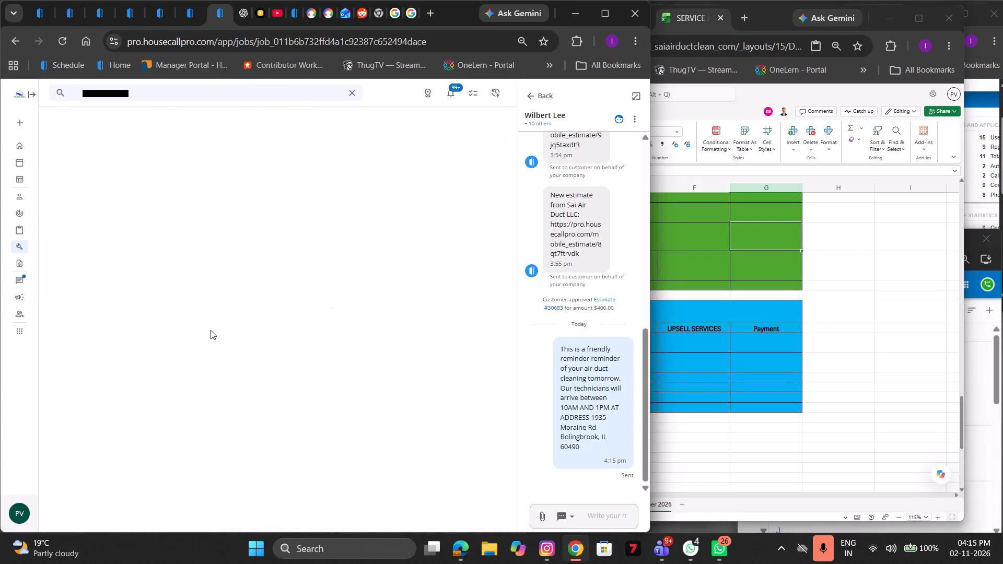
scroll(242, 361, down, 1)
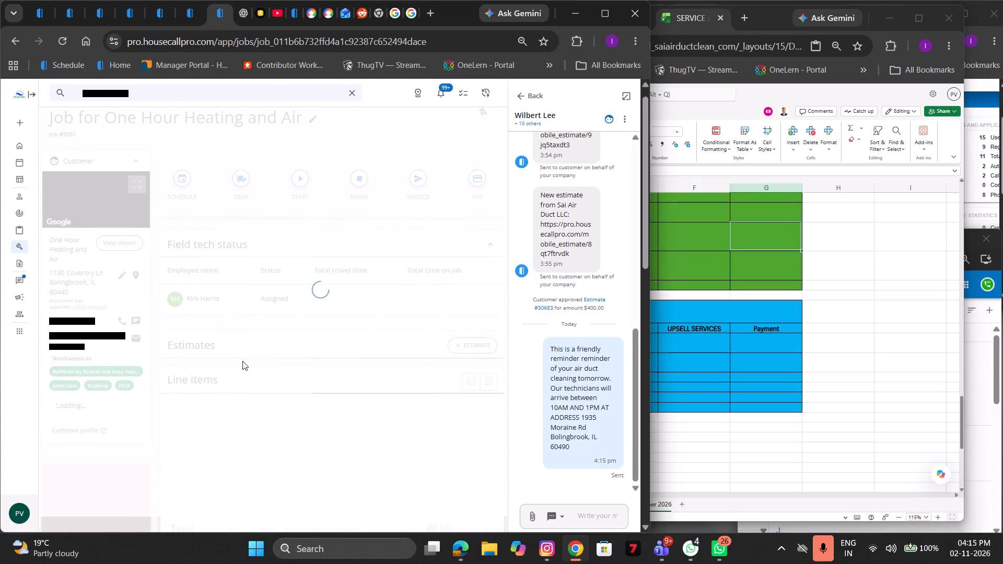
scroll(242, 361, down, 2)
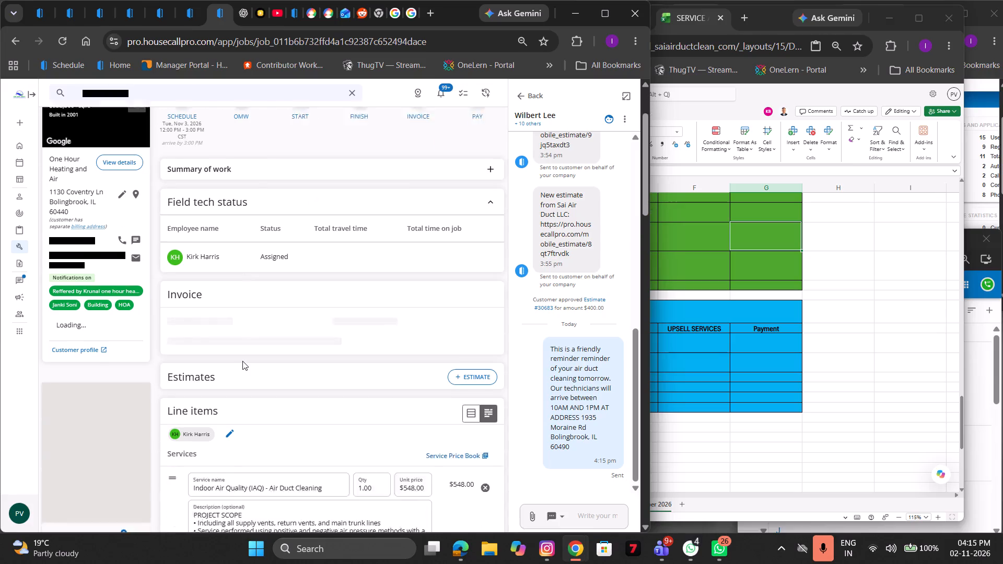
scroll(242, 361, down, 5)
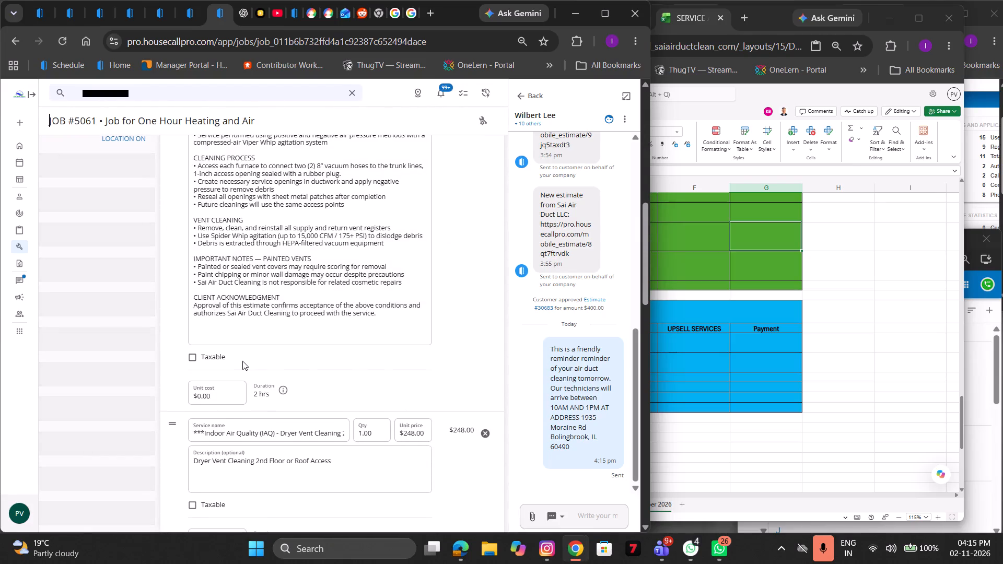
scroll(242, 361, down, 1)
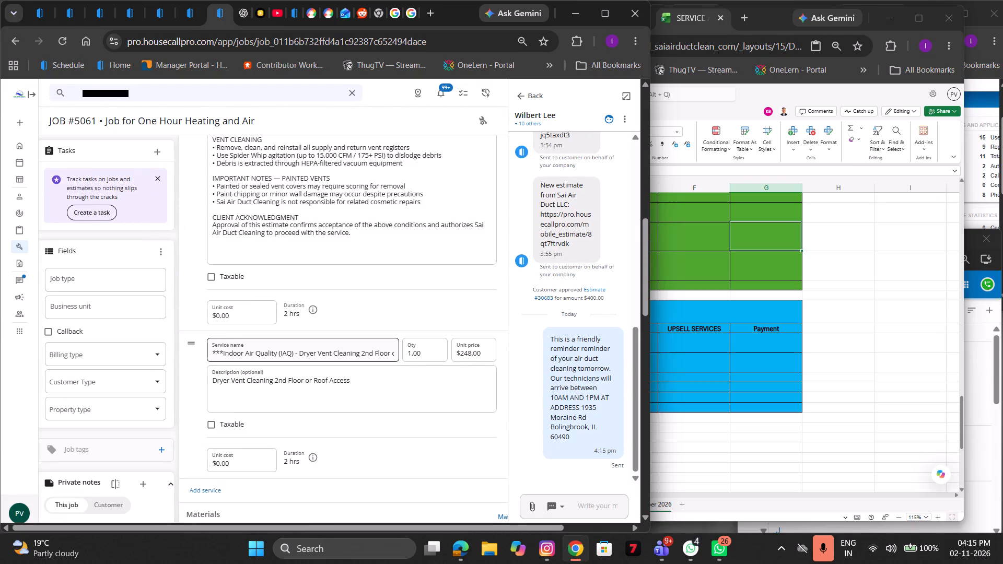
scroll(242, 361, down, 5)
scroll(144, 410, up, 1)
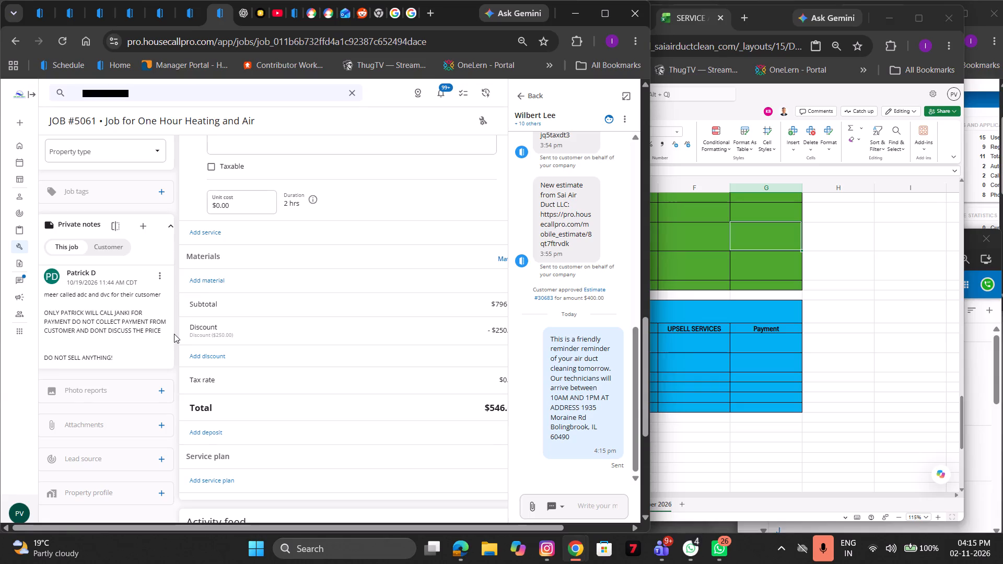
scroll(174, 334, up, 2)
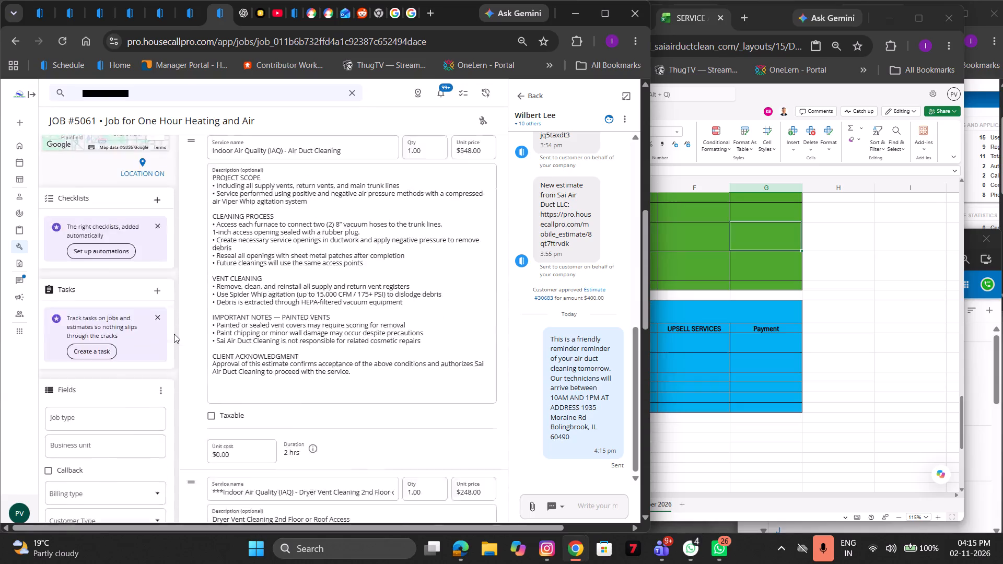
scroll(174, 334, up, 4)
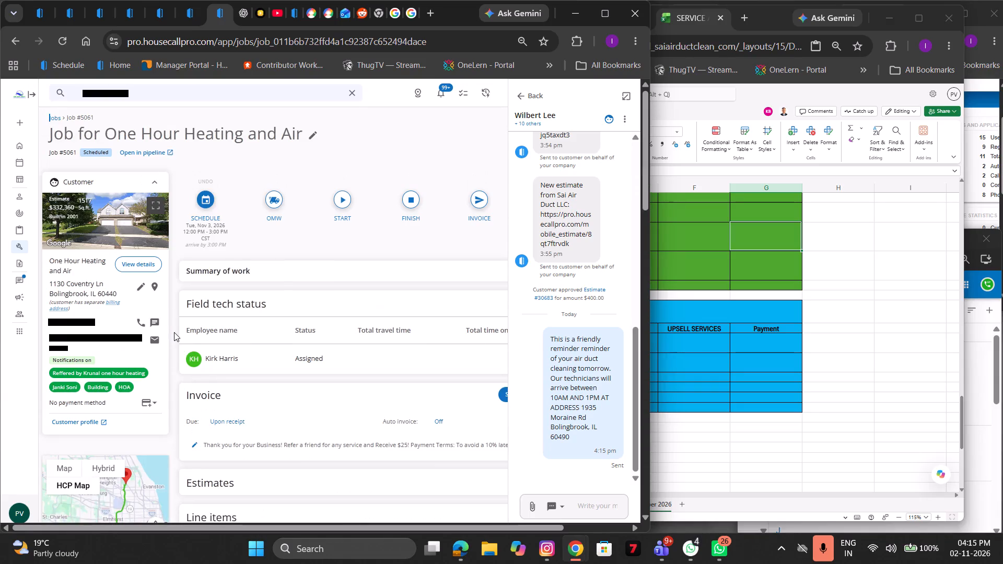
scroll(174, 332, down, 1)
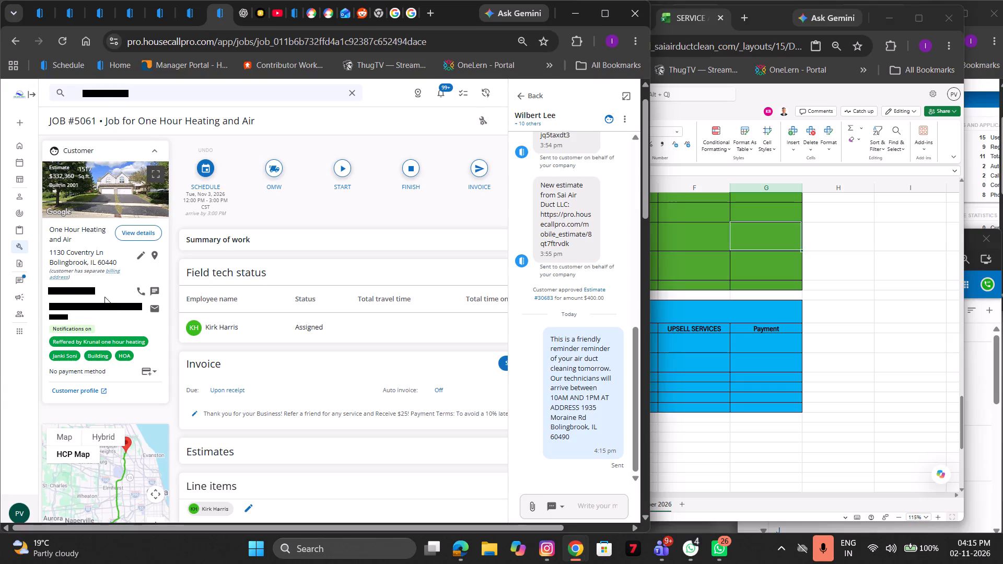
Copy the customer's phone number from job #5061 and bring up the open Teams windows.
drag(99, 287, 40, 291)
key(ctrl+c)
click(662, 555)
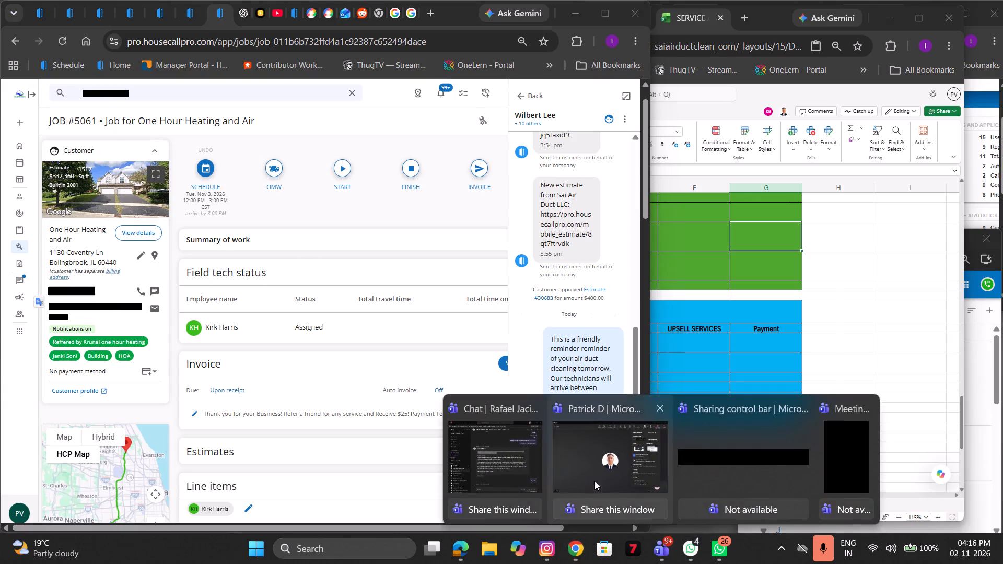
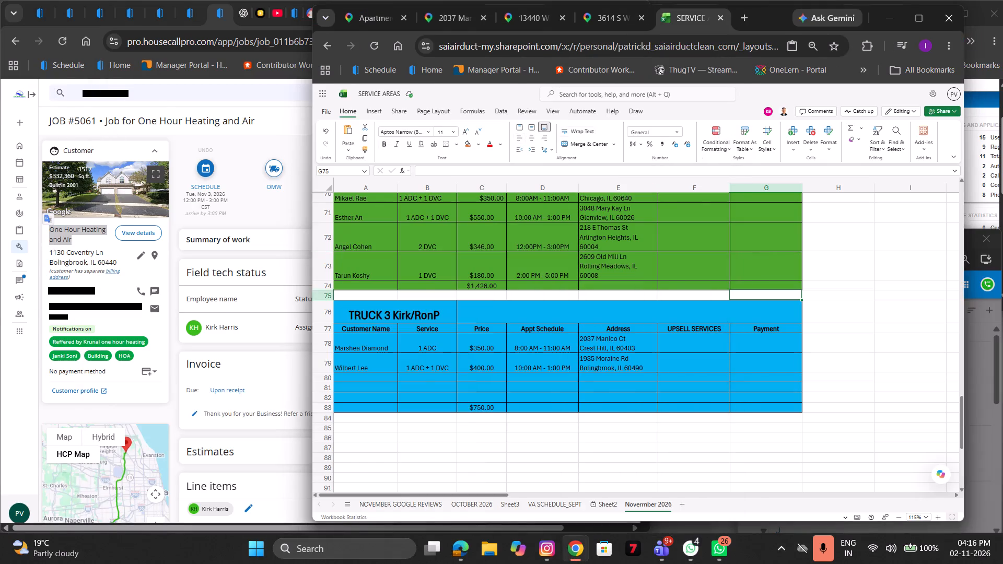
Add One Hour Heating and Air as the customer name in the first empty row of the TRUCK 3 Kirk/RonP table.
double_click(387, 375)
key(ctrl+v)
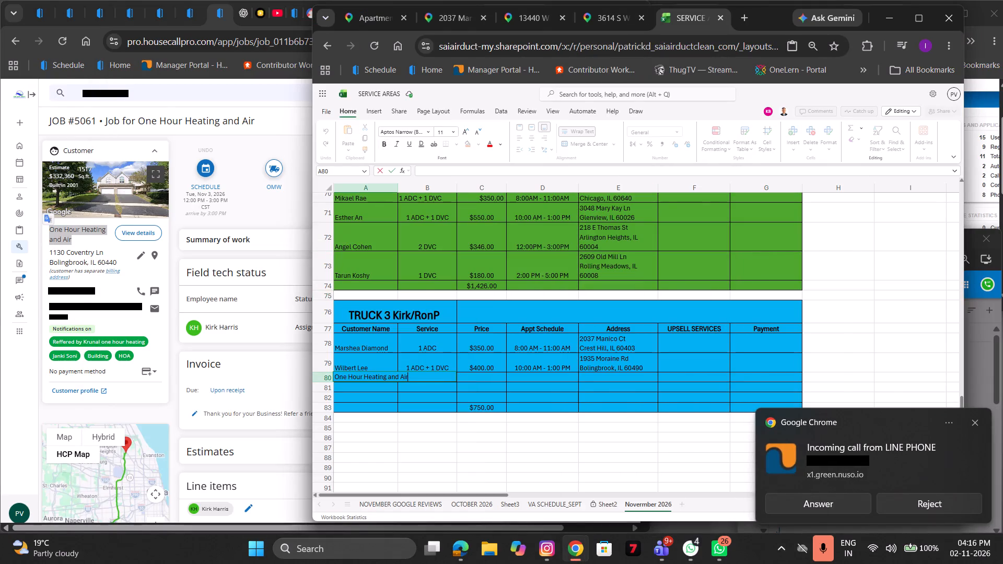
click(473, 395)
Check job #5061's services and enter 1 ADC + 1 DVC as the service in the One Hour Heating and Air row.
click(431, 382)
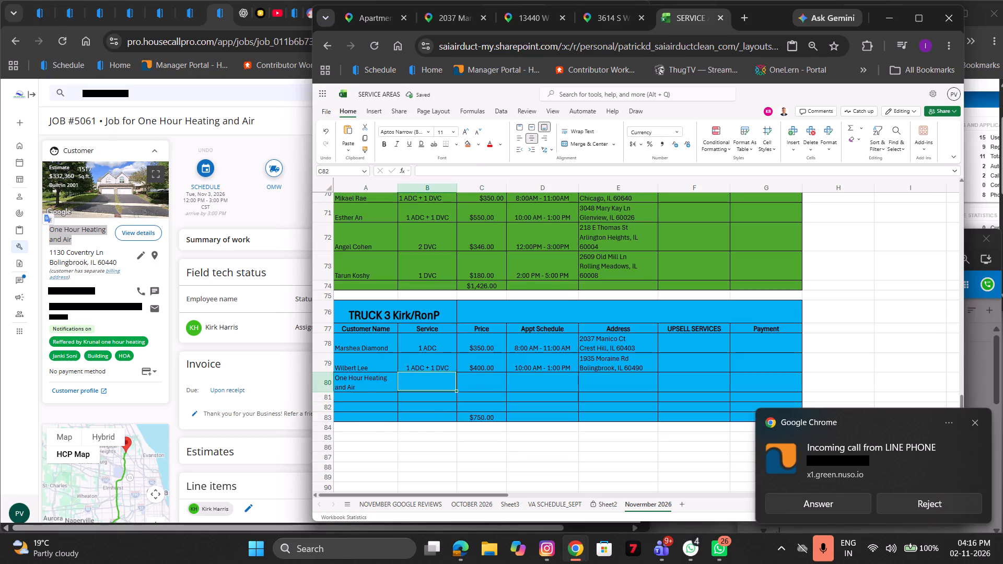
click(296, 376)
scroll(296, 376, down, 5)
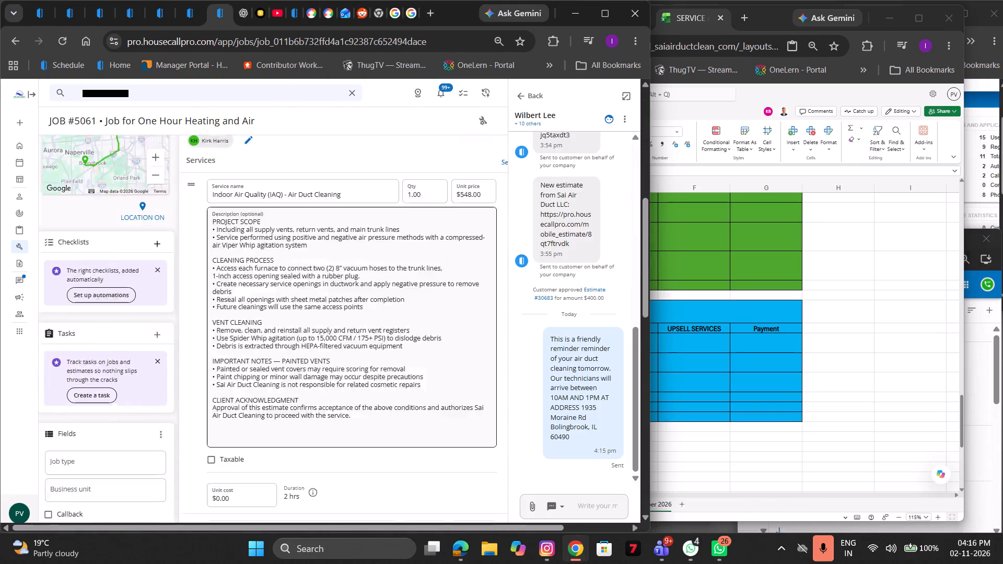
scroll(296, 376, down, 1)
scroll(296, 376, up, 2)
scroll(296, 376, down, 2)
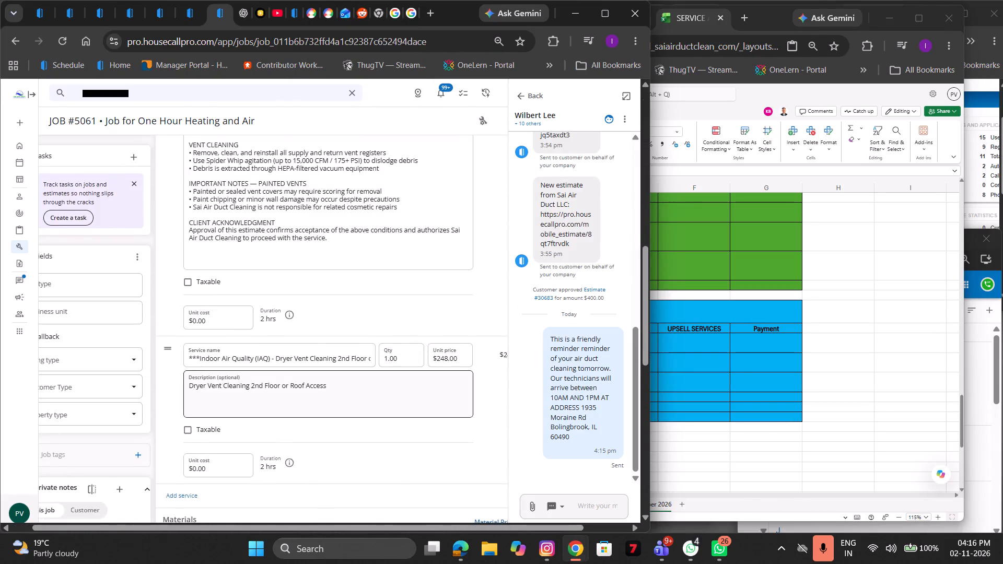
scroll(296, 376, down, 2)
click(800, 361)
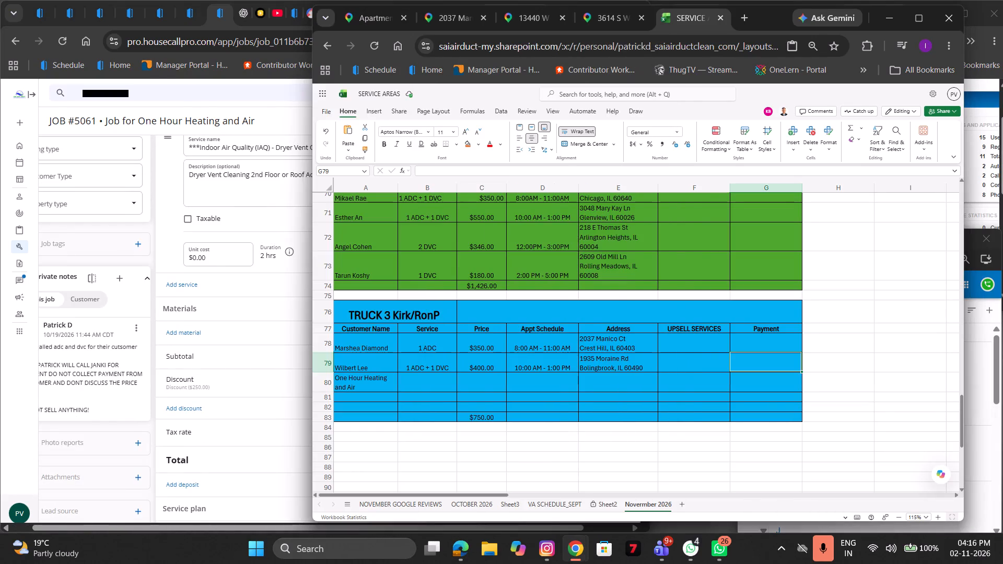
click(423, 386)
text(1 ADC)
key(space)
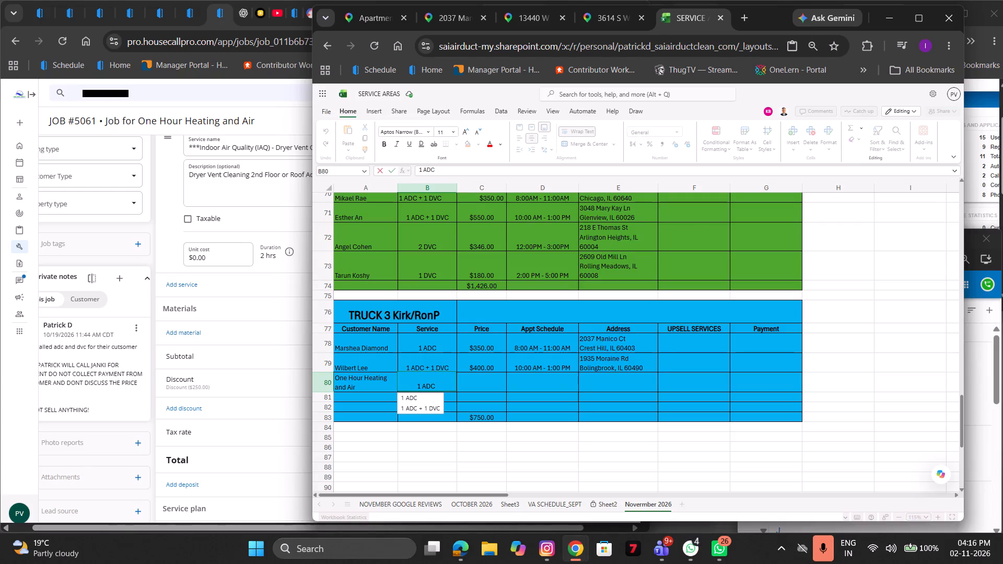
click(418, 410)
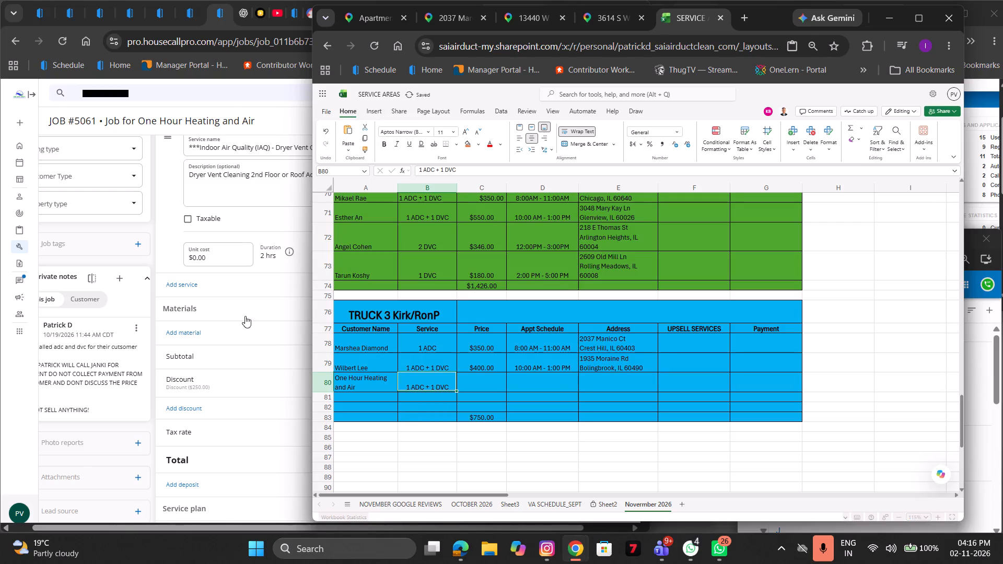
Check job #5061's total for the One Hour Heating and Air row's price and return to the TRUCK 3 table.
click(302, 265)
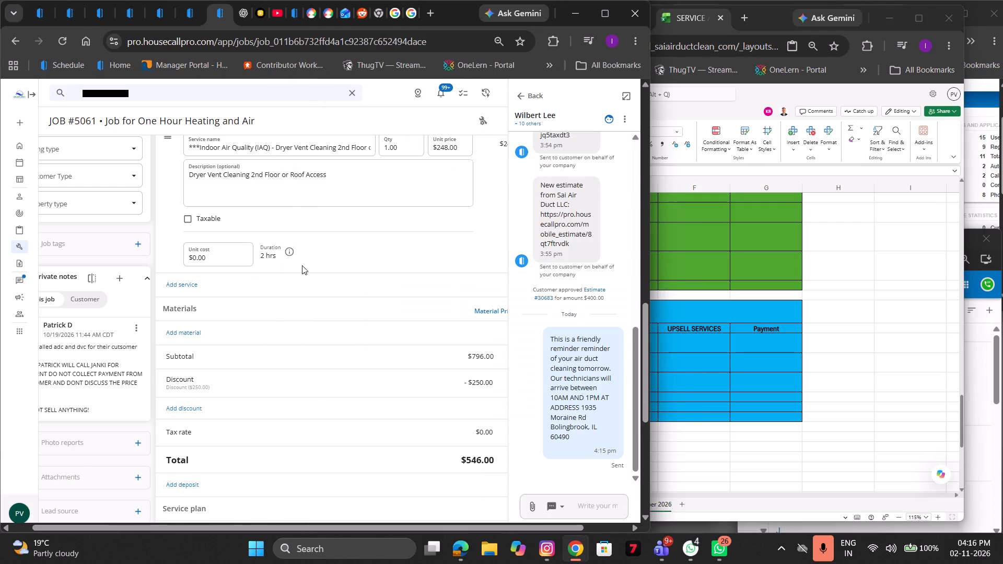
click(690, 399)
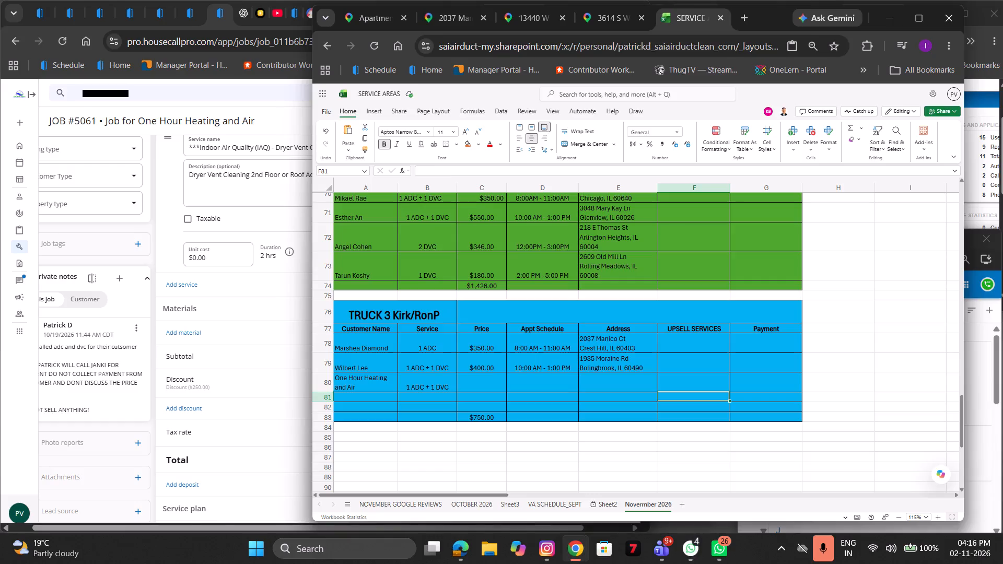